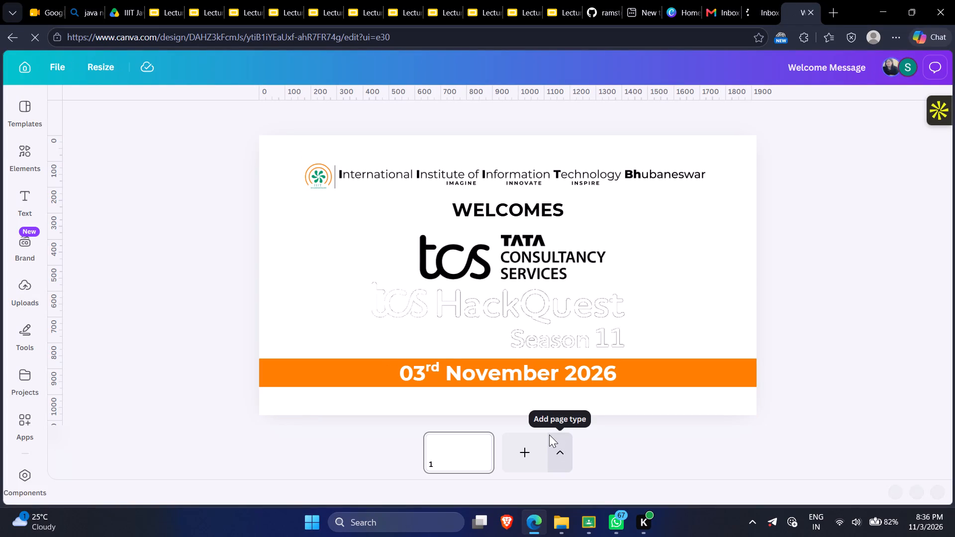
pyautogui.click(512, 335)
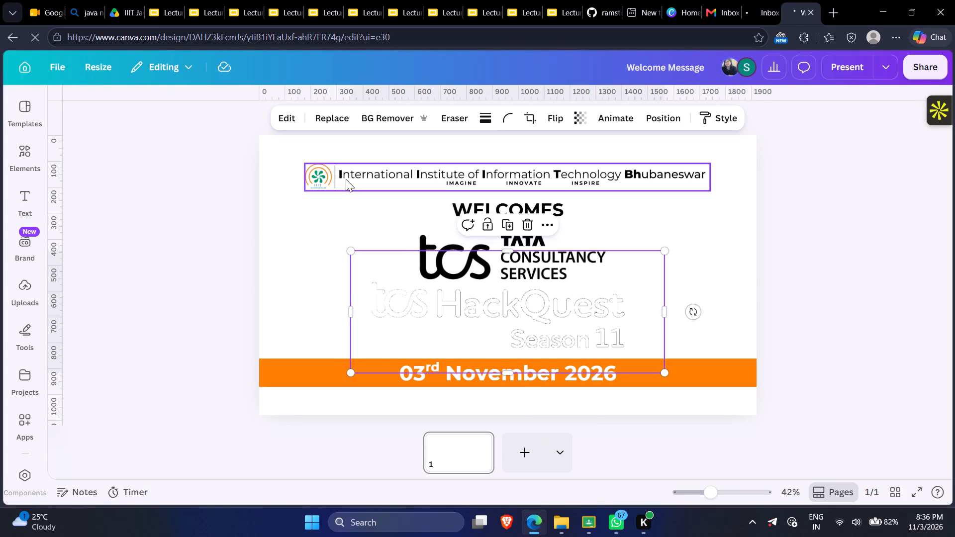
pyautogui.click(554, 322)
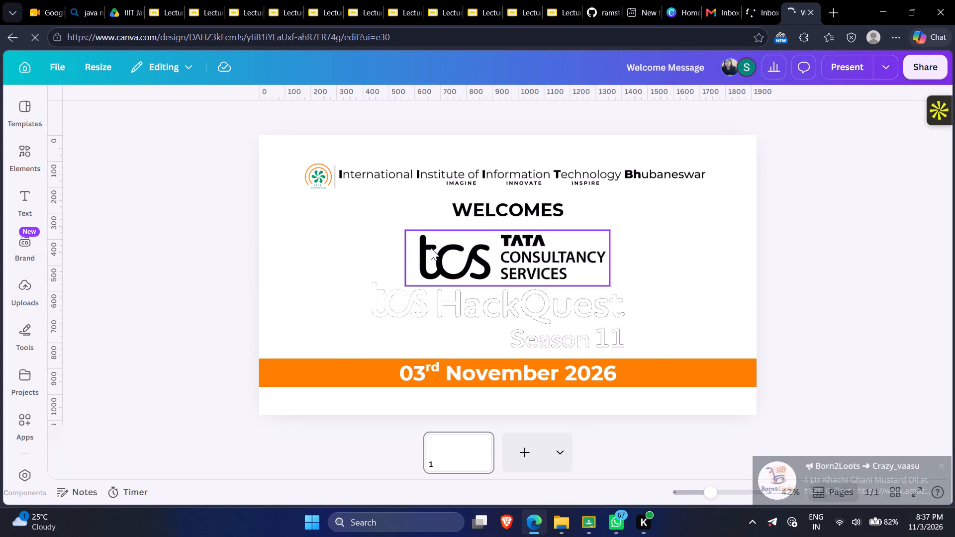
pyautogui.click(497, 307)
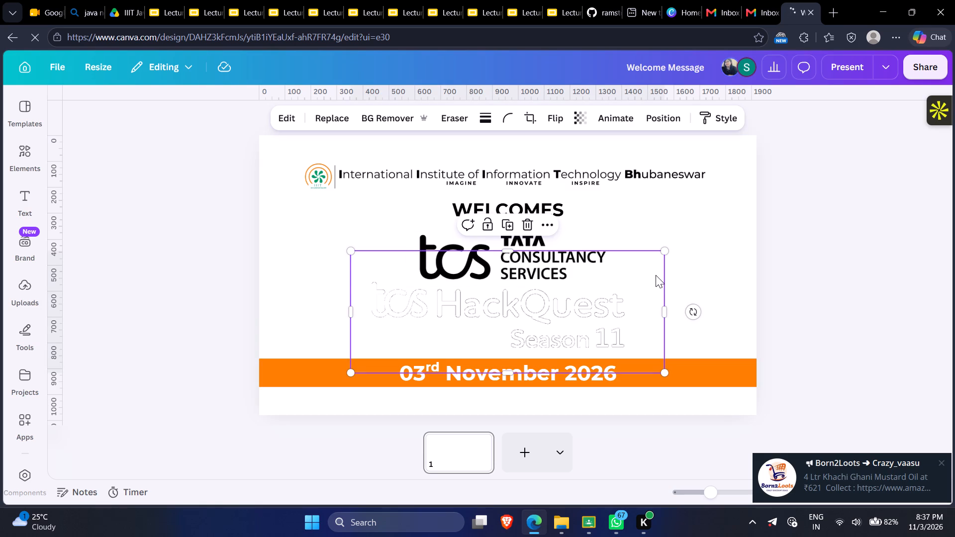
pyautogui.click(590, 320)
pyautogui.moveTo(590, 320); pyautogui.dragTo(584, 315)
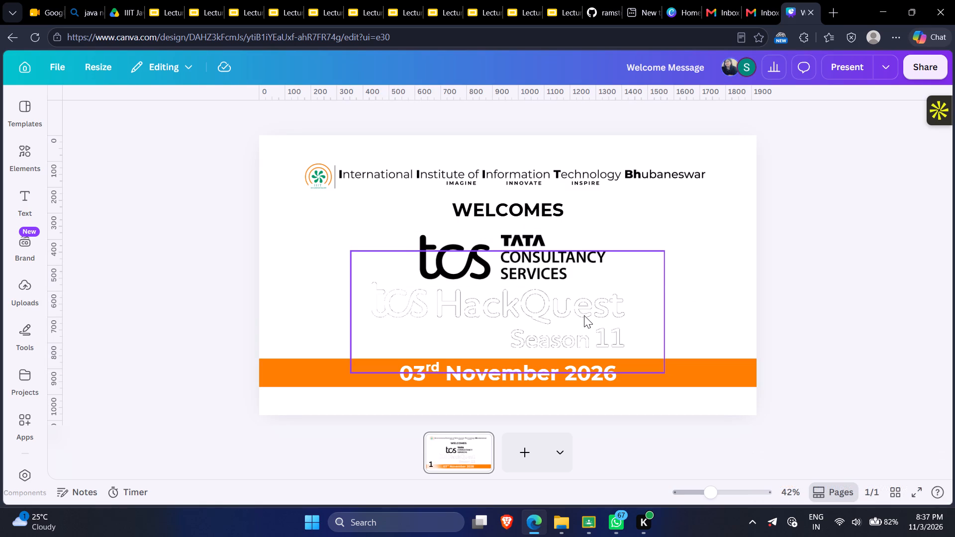
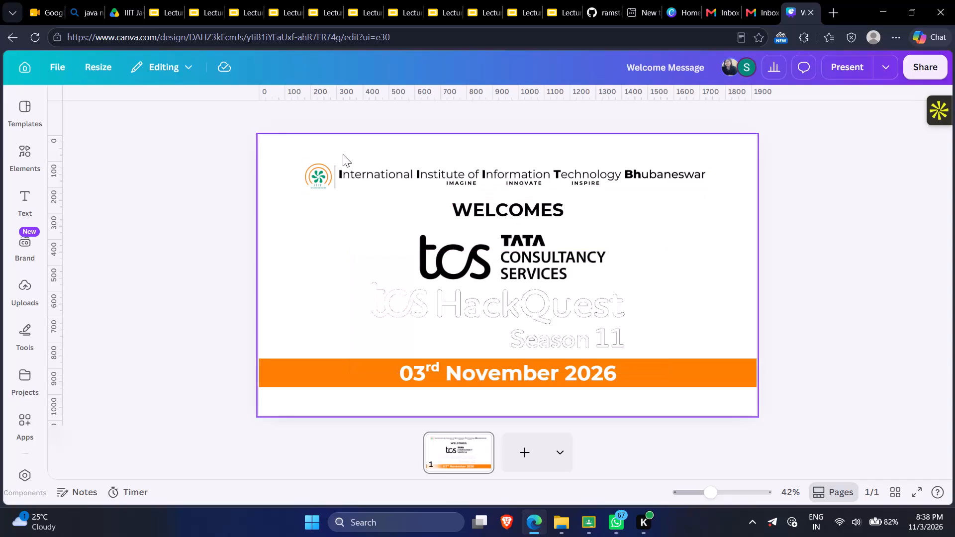
# Move the International Institute of Information Technology Bhubaneswar header logo slightly upward, keeping it horizontally centred on the slide.
pyautogui.click(281, 146)
pyautogui.click(384, 167)
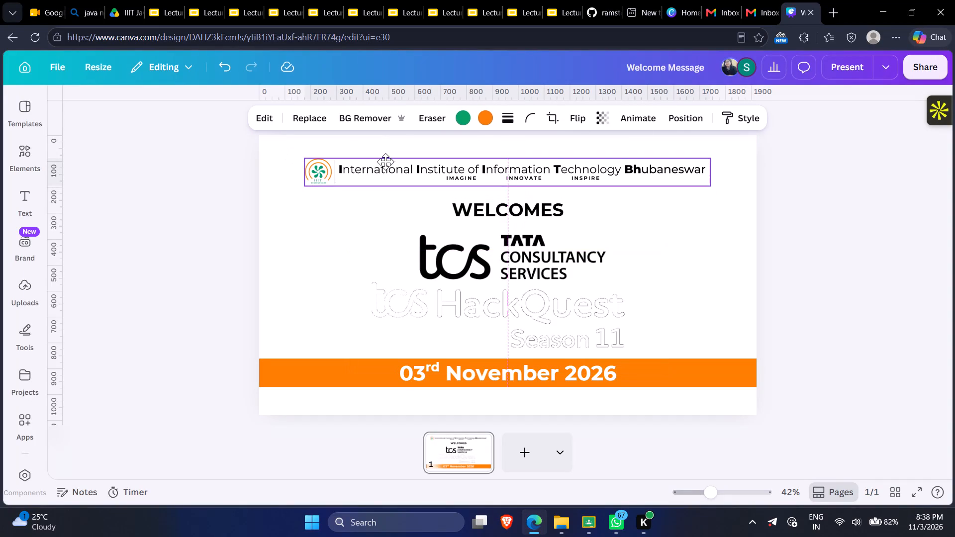
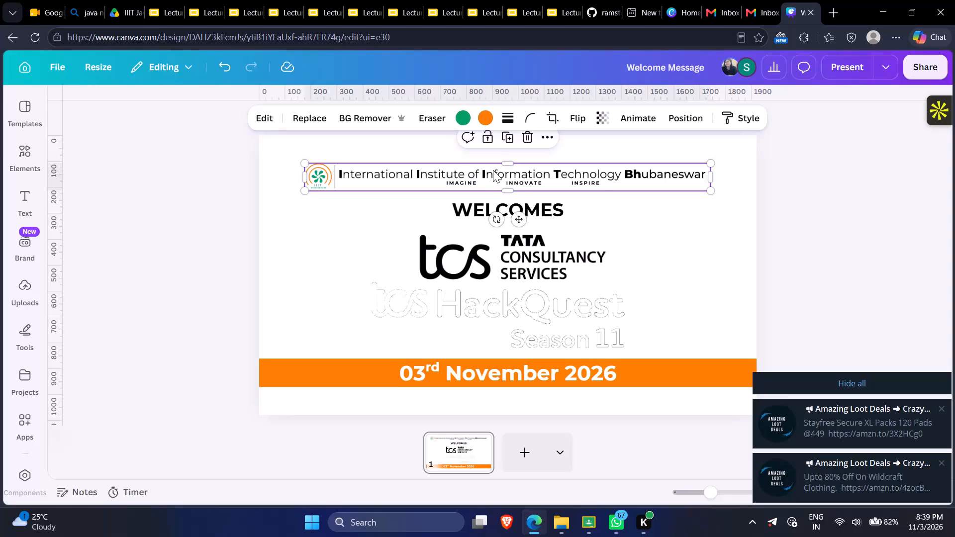
# Move the International Institute of Information Technology Bhubaneswar header logo slightly further up, keeping it horizontally centred on the slide.
pyautogui.moveTo(493, 170); pyautogui.dragTo(494, 166)
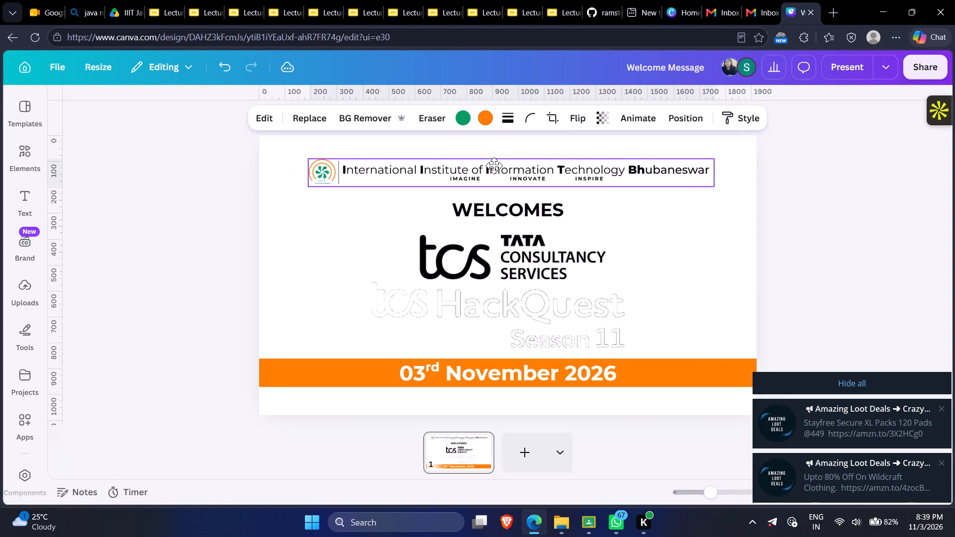
pyautogui.moveTo(494, 166); pyautogui.dragTo(493, 165)
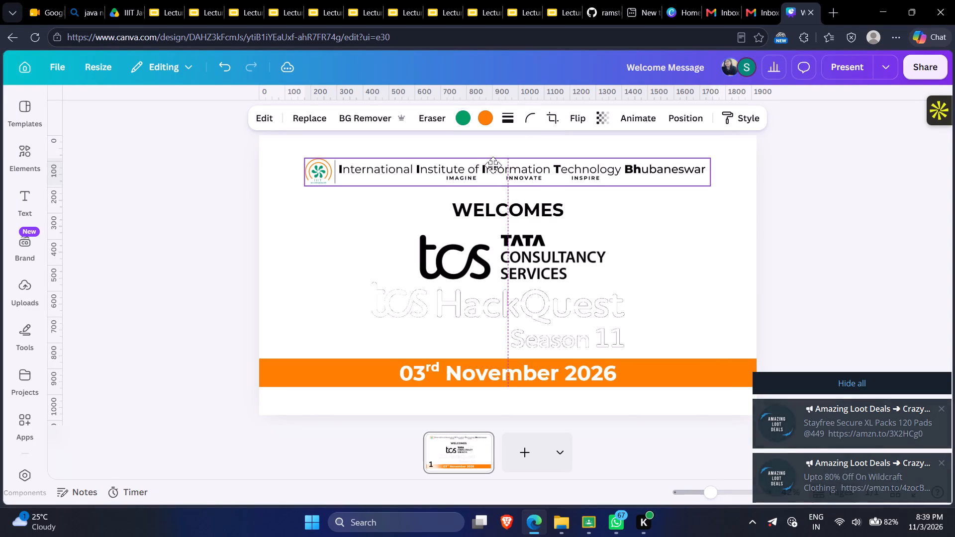
pyautogui.moveTo(493, 165); pyautogui.dragTo(493, 165)
# Nudge the WELCOMES text slightly up and move the Tata Consultancy Services logo up closer beneath it.
pyautogui.click(540, 208)
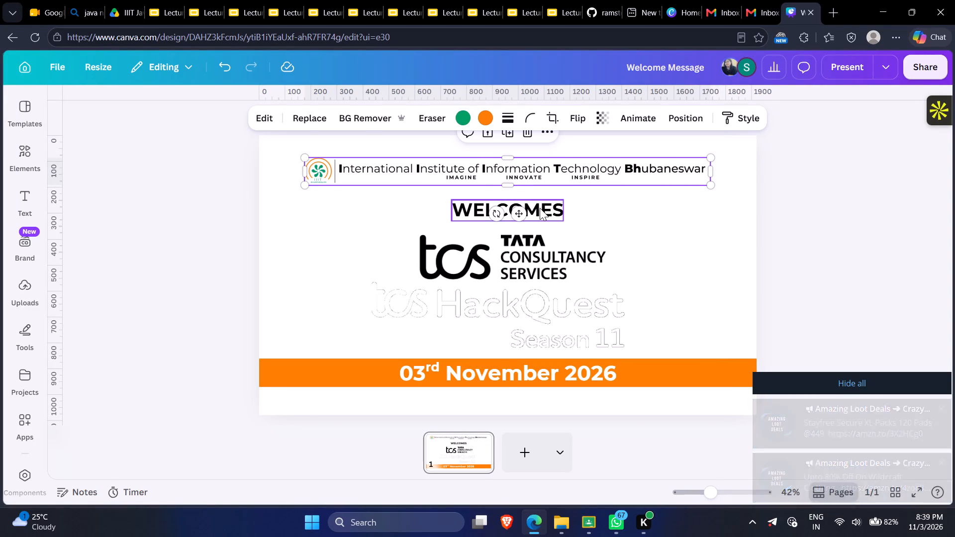
pyautogui.click(552, 253)
pyautogui.click(645, 226)
pyautogui.moveTo(576, 241); pyautogui.dragTo(574, 237)
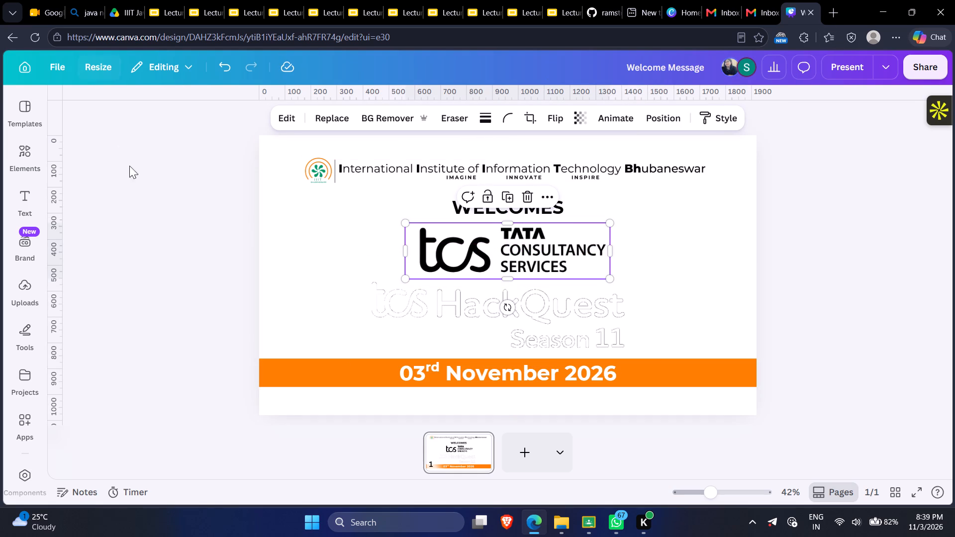
# Add a blank second page to the Welcome Message design.
pyautogui.click(534, 447)
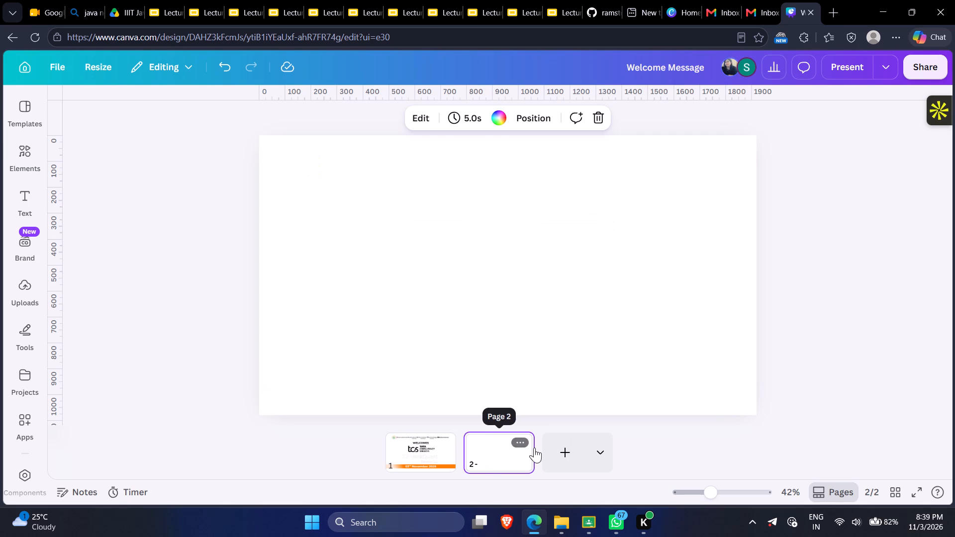
pyautogui.click(525, 183)
# Search the presentation templates for "welcome TCS to our college" and browse the suggested designs for the blank page.
pyautogui.click(21, 151)
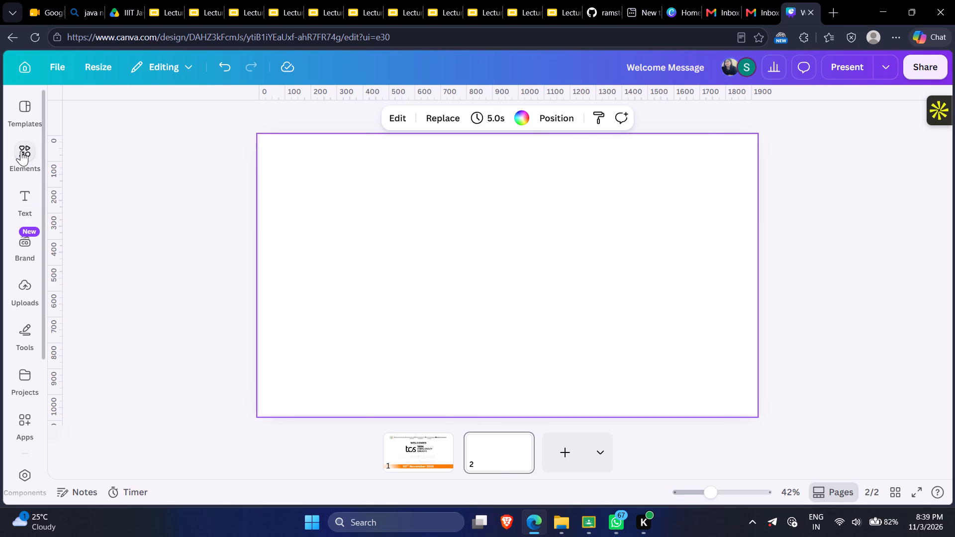
pyautogui.click(18, 122)
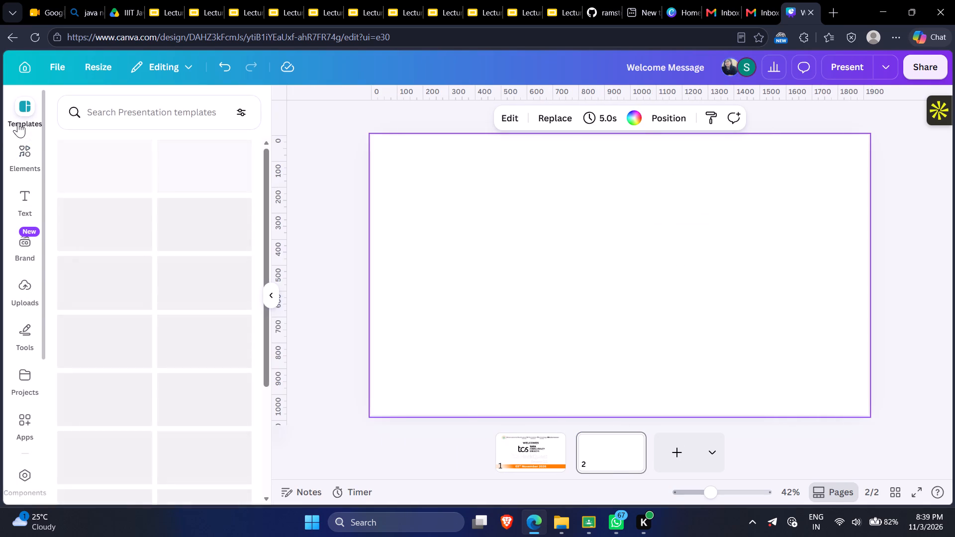
pyautogui.click(364, 205)
pyautogui.scroll(-1, 130, 300)
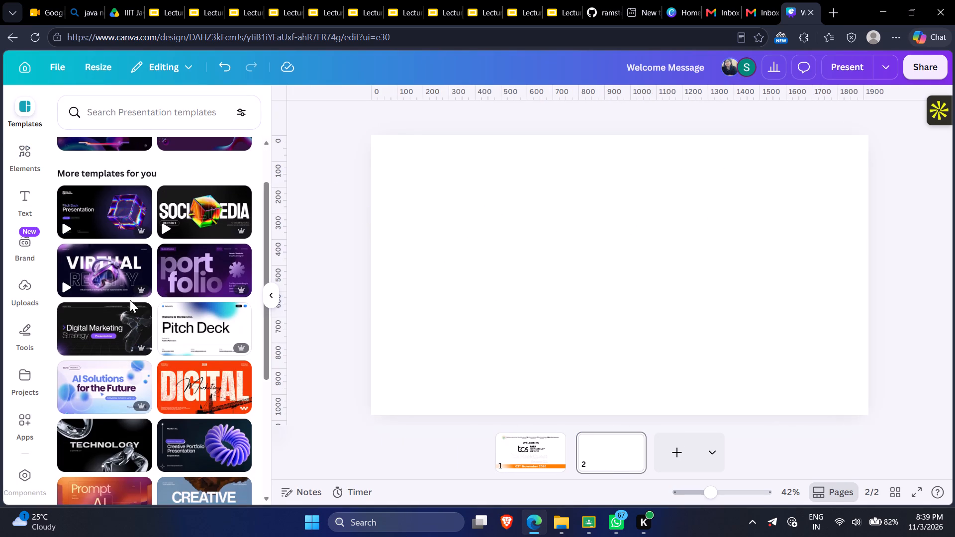
pyautogui.click(141, 106)
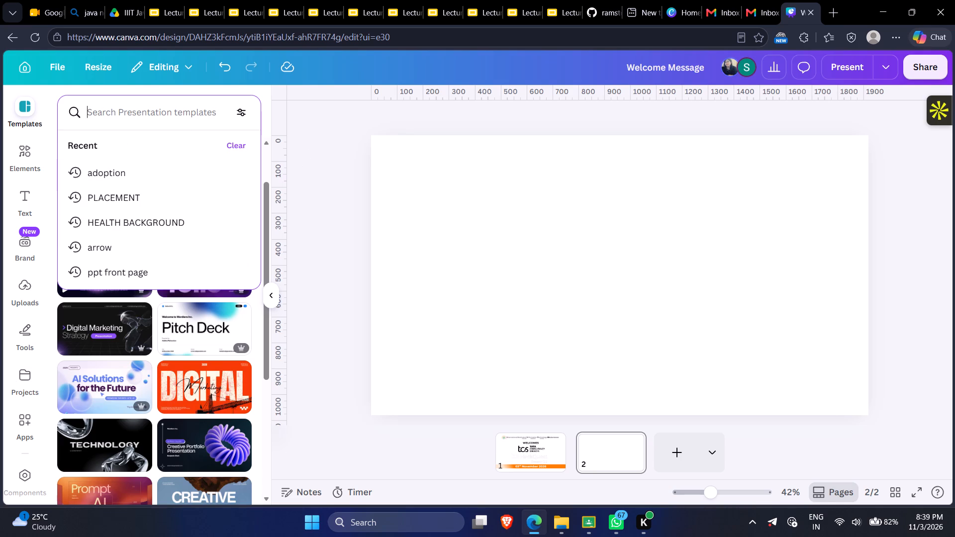
pyautogui.write('welcome')
pyautogui.press('space')
pyautogui.write('TCS to out')
pyautogui.press('space')
pyautogui.press('BackSpace')
pyautogui.press('BackSpace')
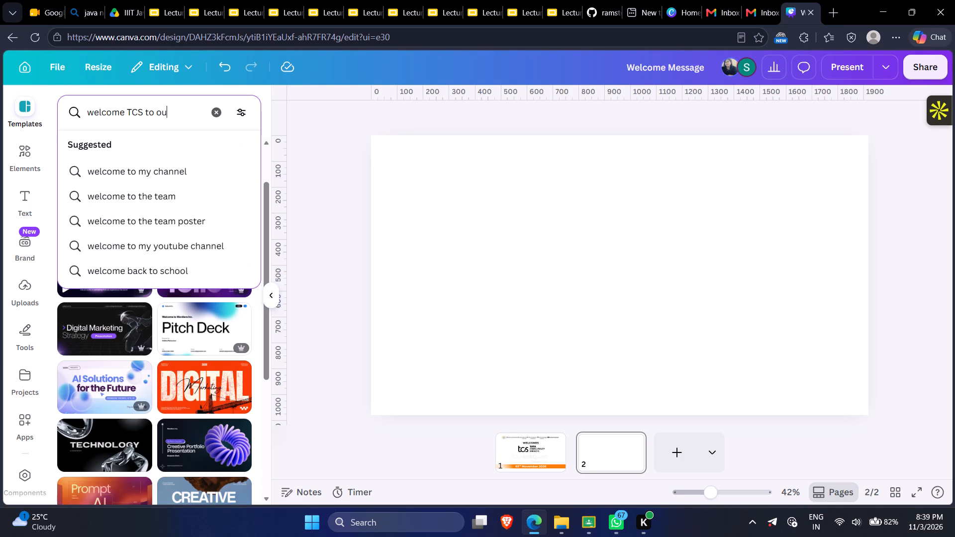
pyautogui.write('r college')
pyautogui.press('Return')
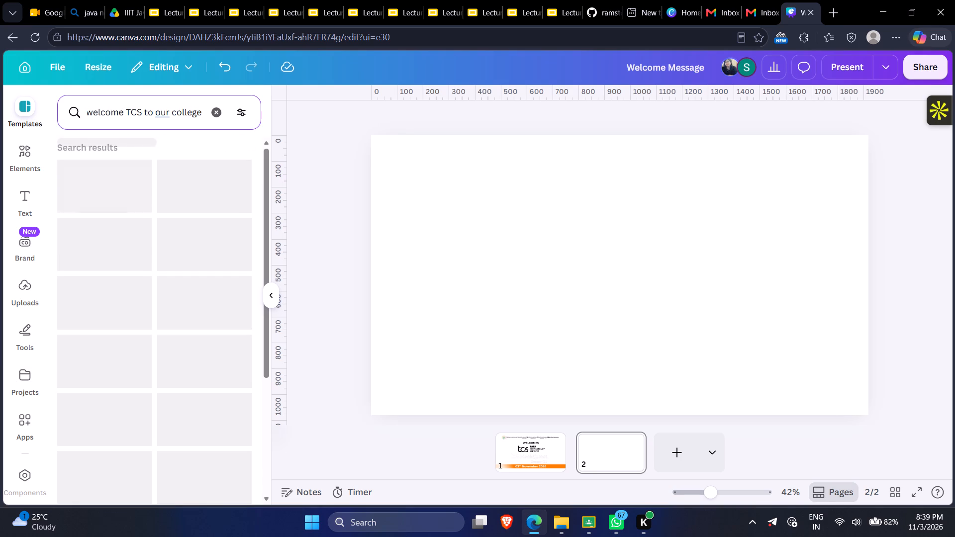
pyautogui.click(475, 178)
pyautogui.rightClick(475, 178)
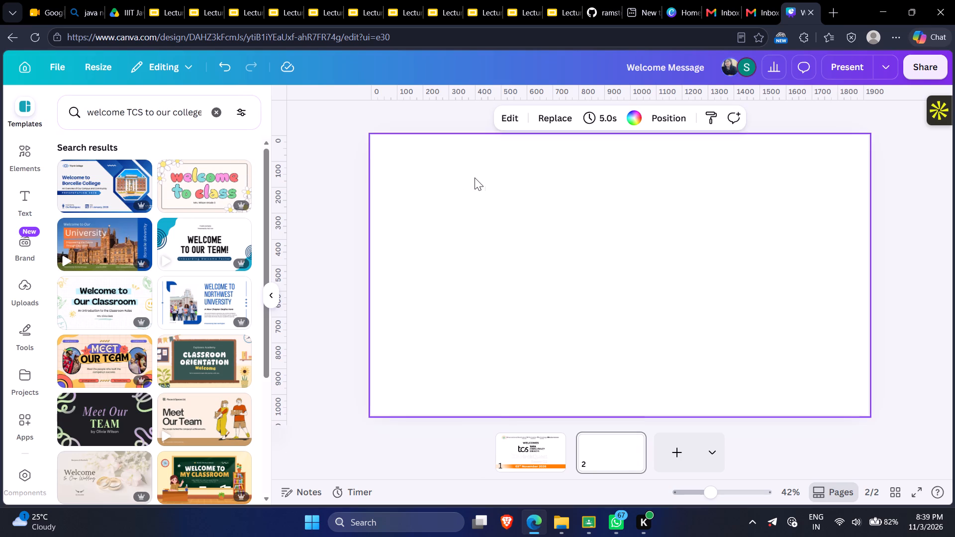
pyautogui.click(664, 351)
pyautogui.scroll(3, 142, 286)
pyautogui.scroll(-4, 130, 376)
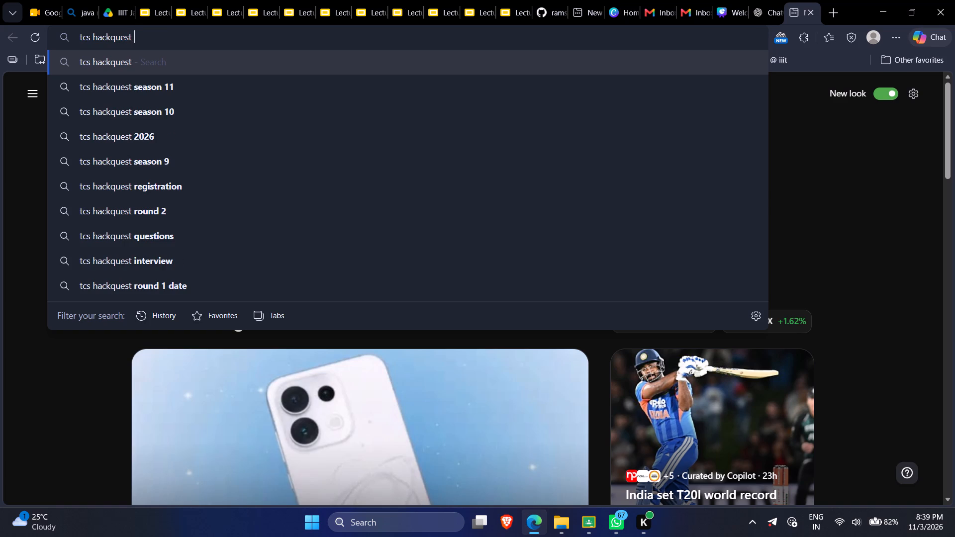
pyautogui.click(779, 0)
pyautogui.click(729, 0)
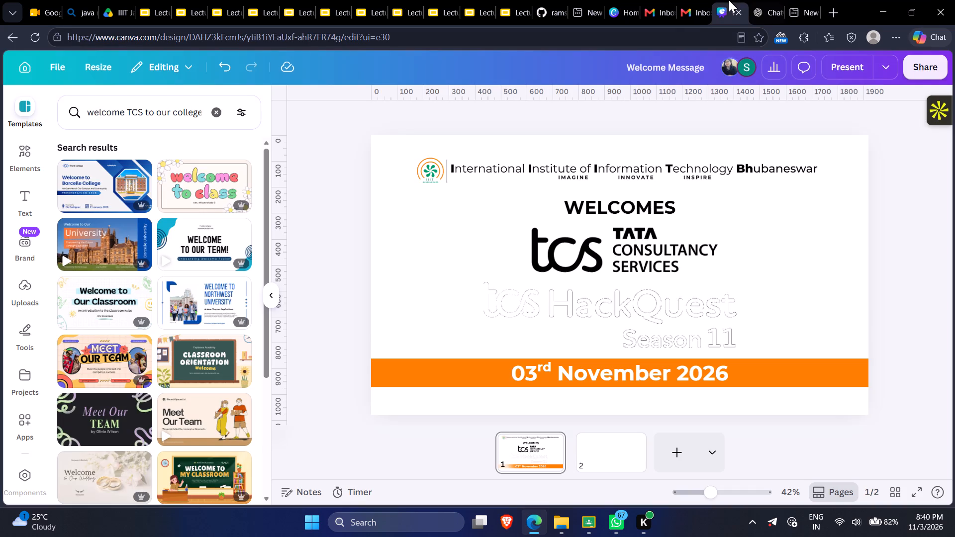
pyautogui.click(811, 8)
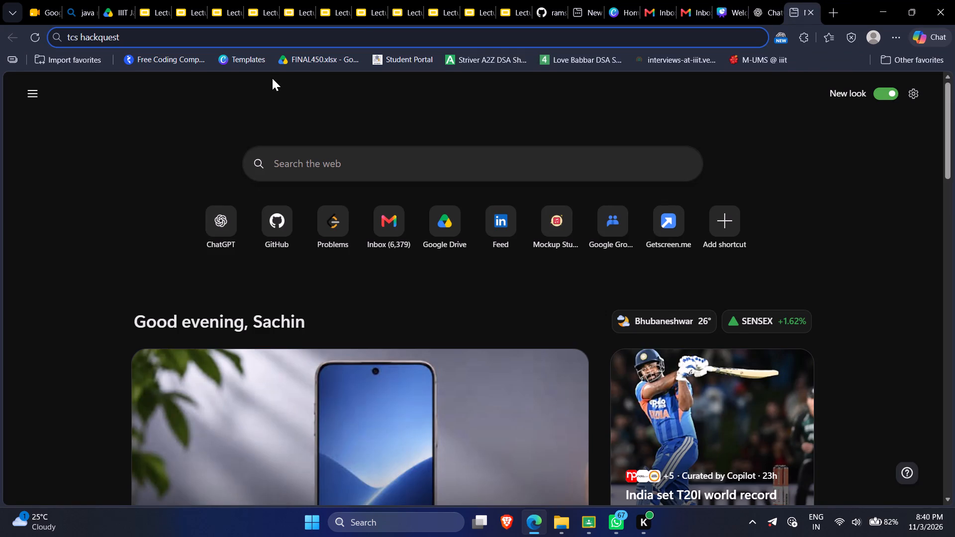
pyautogui.write('se')
pyautogui.press('Down')
pyautogui.press('Return')
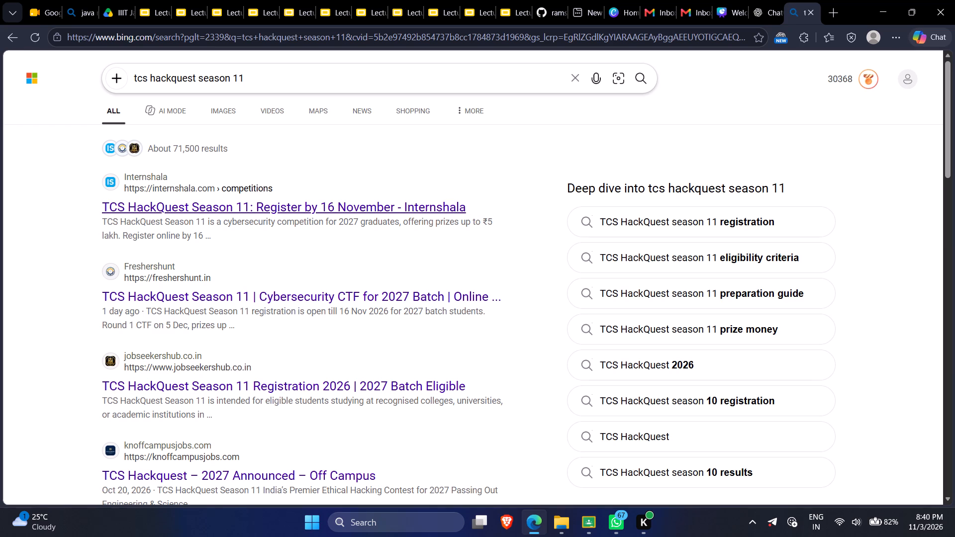
pyautogui.click(223, 108)
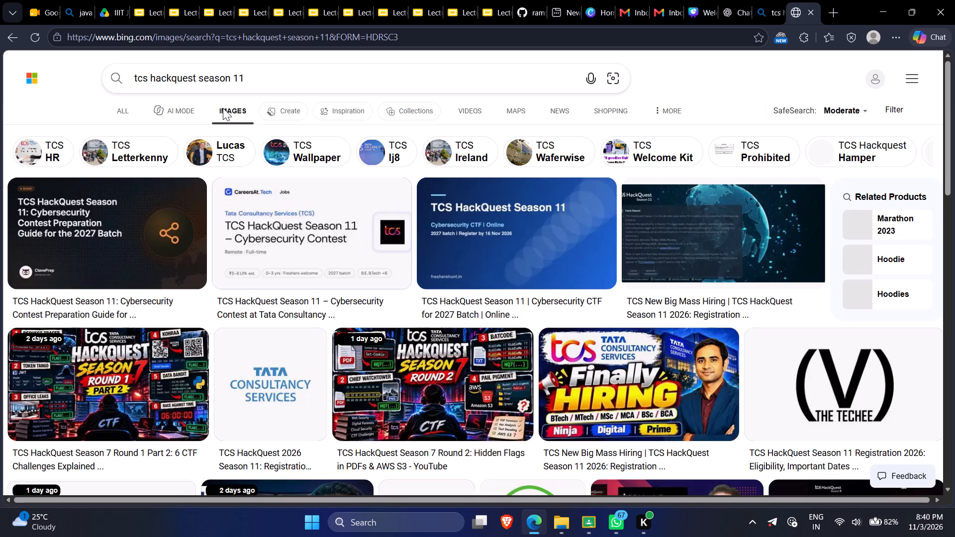
# Look through the TCS HackQuest Season 11 image results for a suitable logo and preview the TCS Recruitment 2024 image.
pyautogui.scroll(-3, 318, 447)
pyautogui.scroll(4, 318, 447)
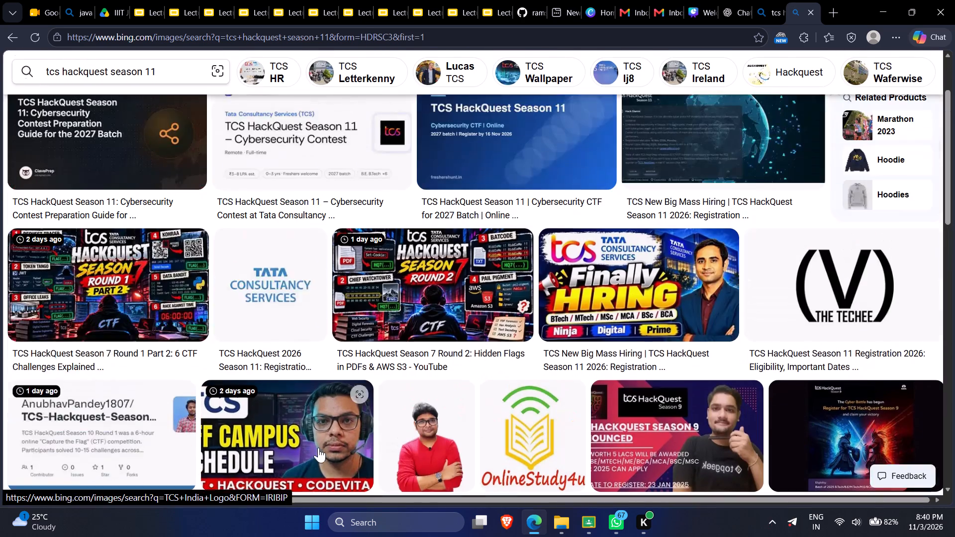
pyautogui.scroll(-7, 642, 340)
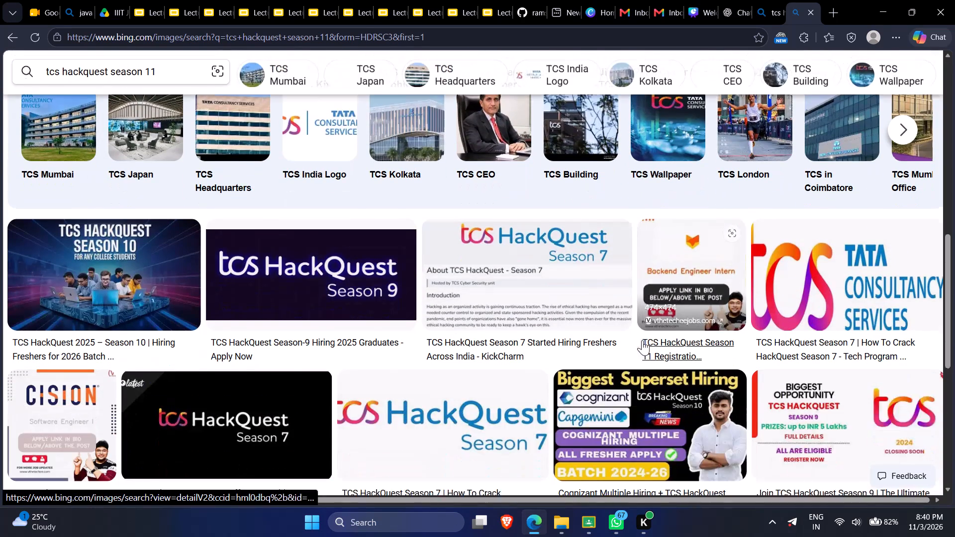
pyautogui.scroll(-2, 642, 340)
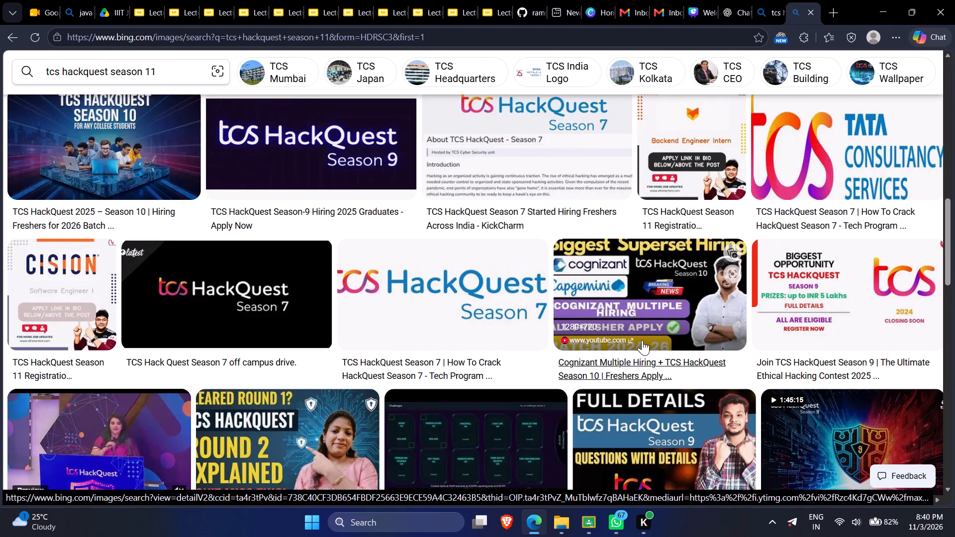
pyautogui.scroll(-4, 642, 340)
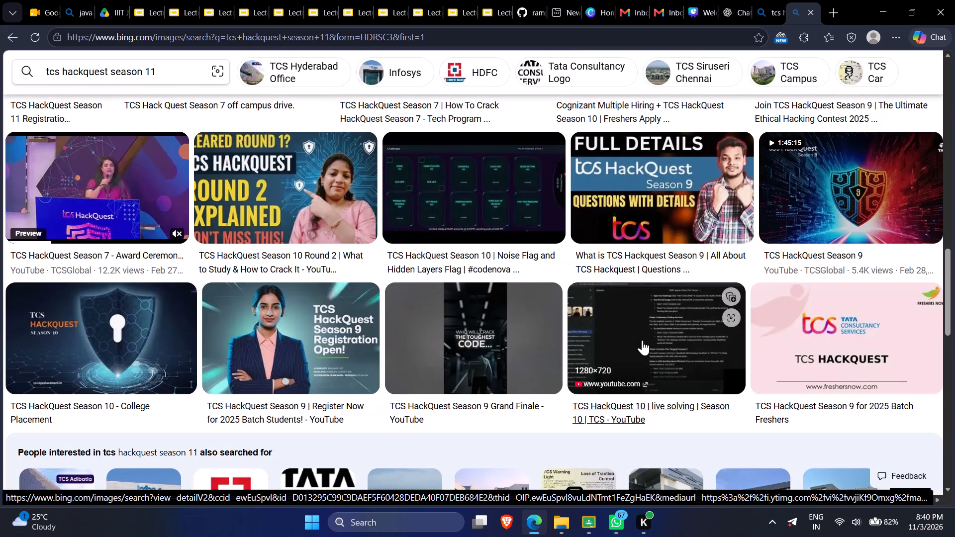
pyautogui.scroll(-6, 844, 329)
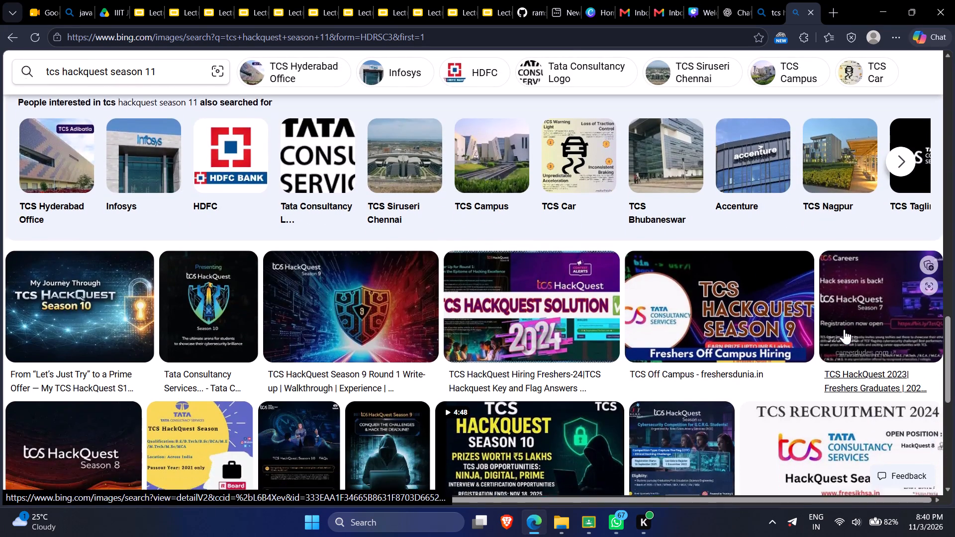
pyautogui.scroll(5, 735, 308)
pyautogui.scroll(-9, 735, 308)
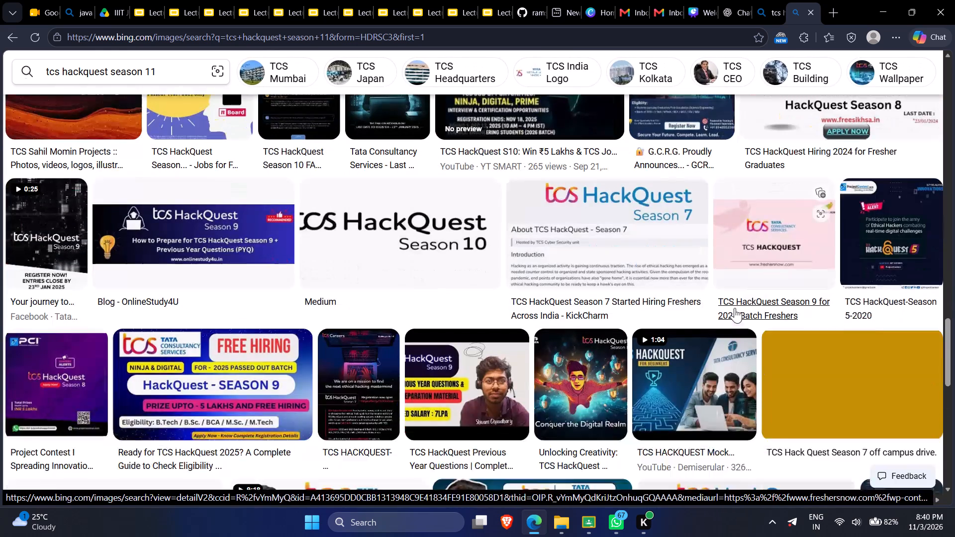
pyautogui.scroll(-1, 735, 308)
pyautogui.click(810, 197)
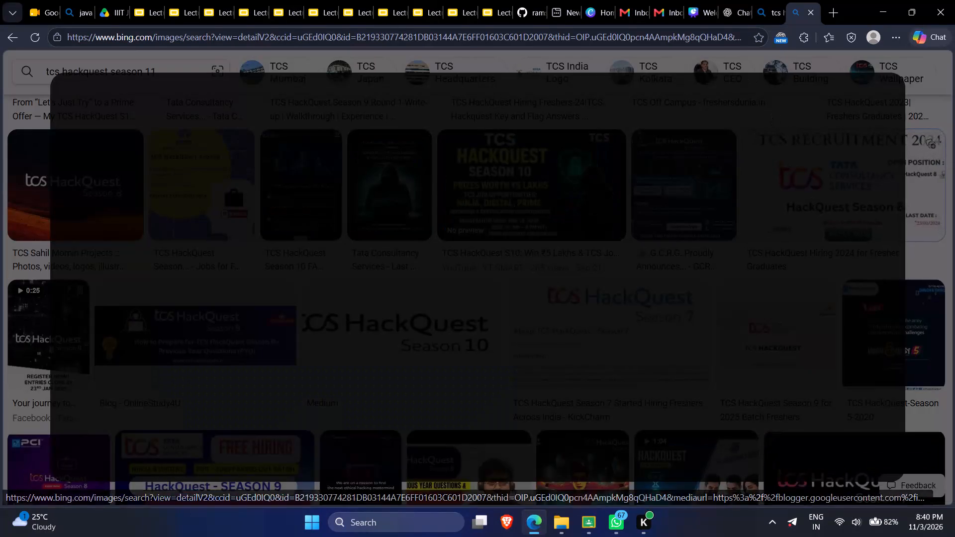
# Return to the Welcome Message design and select the faint TCS HackQuest Season 11 logo to inspect it.
pyautogui.click(694, 0)
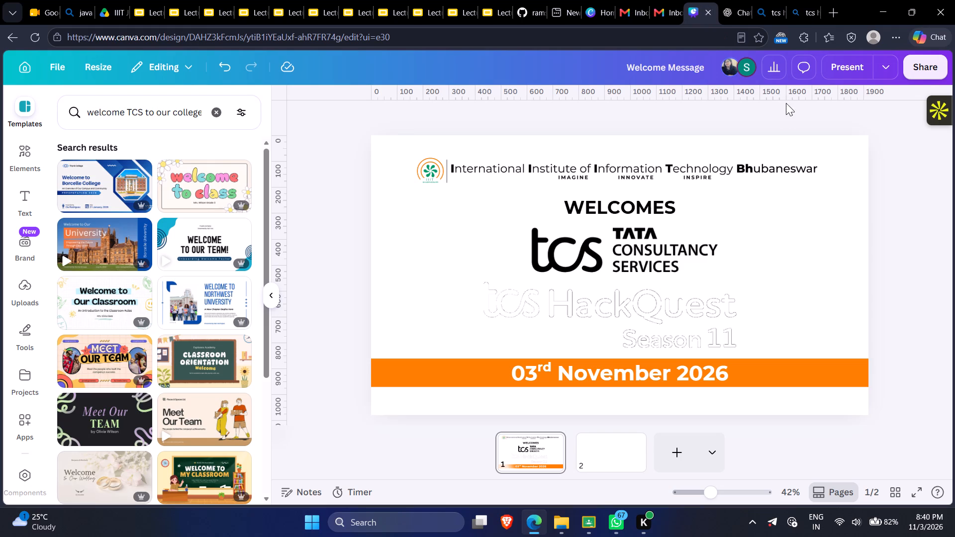
pyautogui.doubleClick(650, 297)
pyautogui.tripleClick(635, 311)
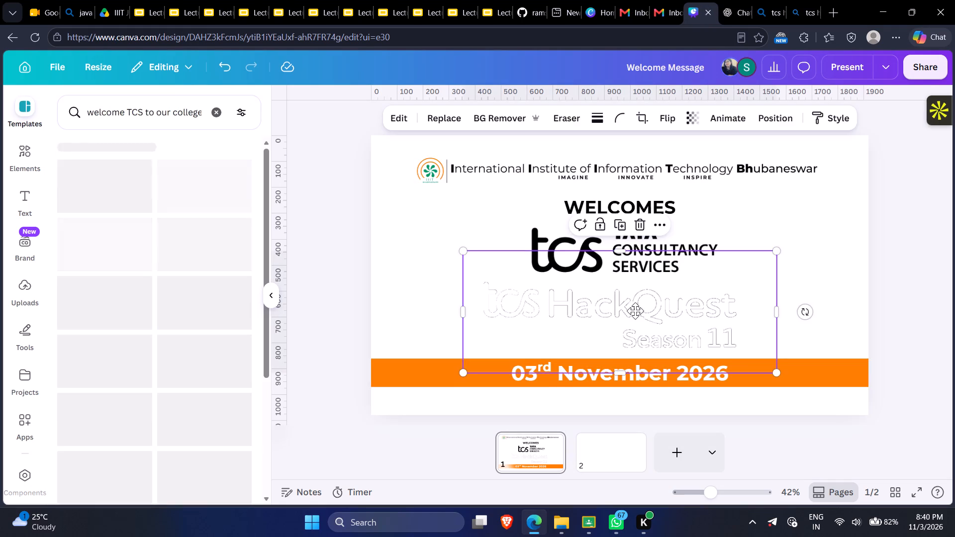
# Go back to the image results, close the preview and refine the search to "tcs hackquest season 11 text logo".
pyautogui.click(800, 4)
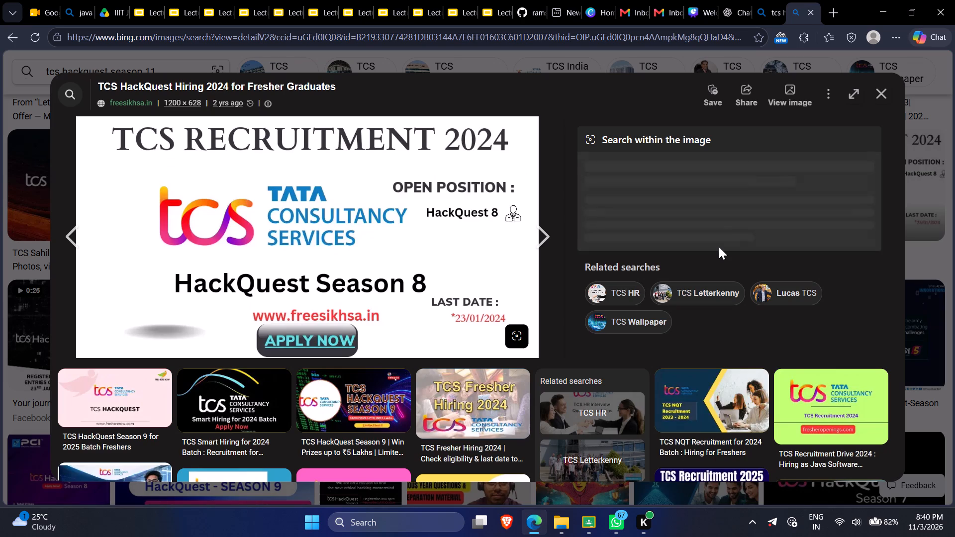
pyautogui.click(882, 92)
pyautogui.scroll(3, 506, 300)
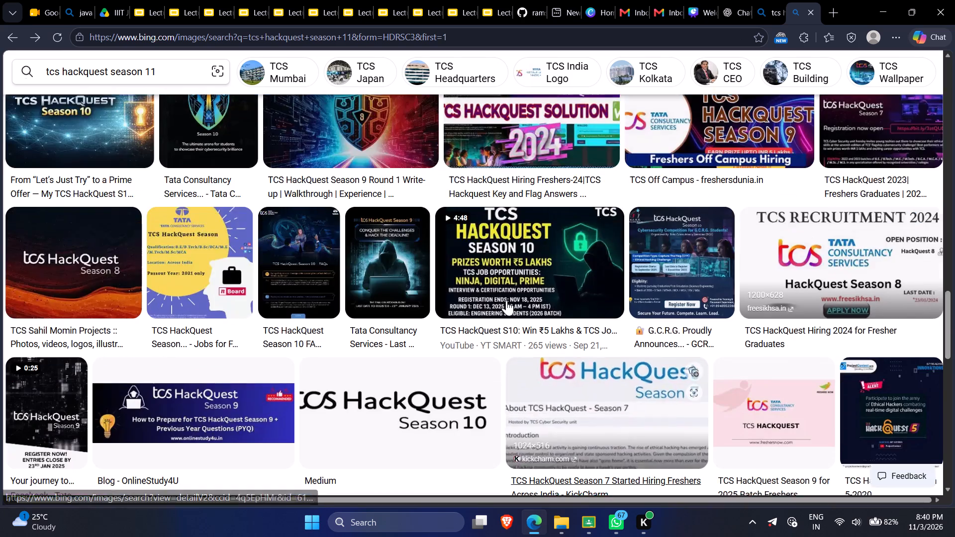
pyautogui.scroll(8, 506, 300)
pyautogui.scroll(11, 117, 125)
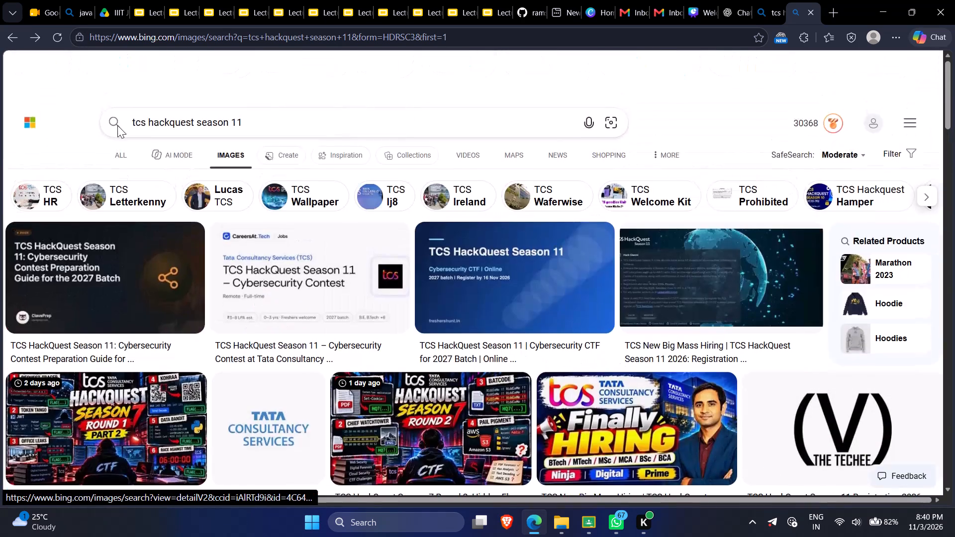
pyautogui.click(276, 74)
pyautogui.press('space')
pyautogui.write('text logo')
pyautogui.press('Return')
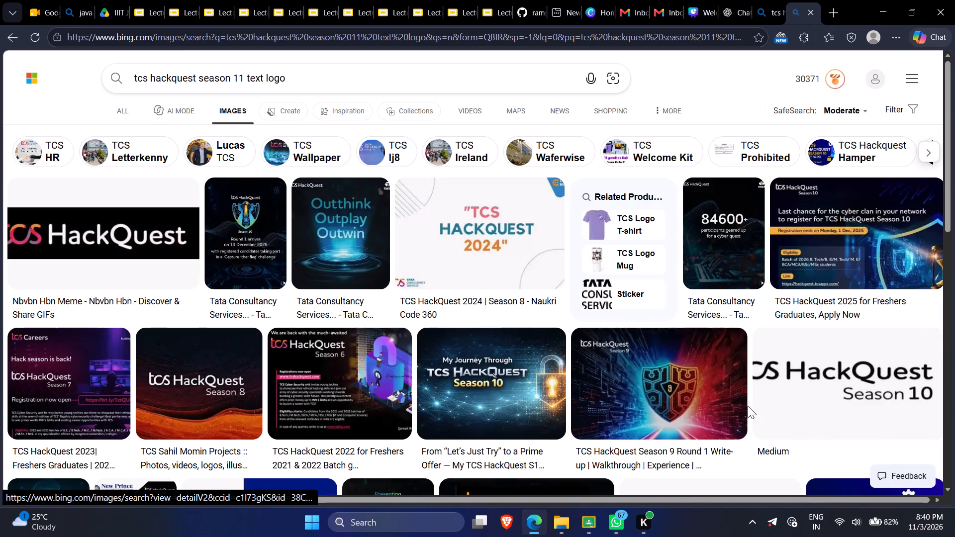
# Look through the "tcs hackquest season 11 text logo" image results for a clearly visible HackQuest text logo.
pyautogui.scroll(-4, 748, 406)
pyautogui.scroll(1, 748, 406)
pyautogui.scroll(1, 421, 343)
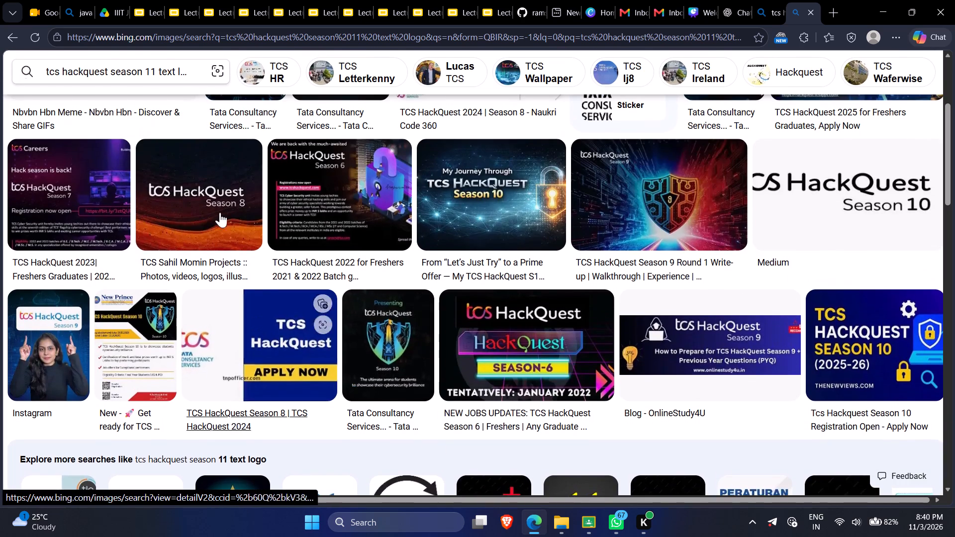
pyautogui.scroll(1, 218, 209)
pyautogui.scroll(-3, 218, 209)
pyautogui.scroll(-1, 507, 349)
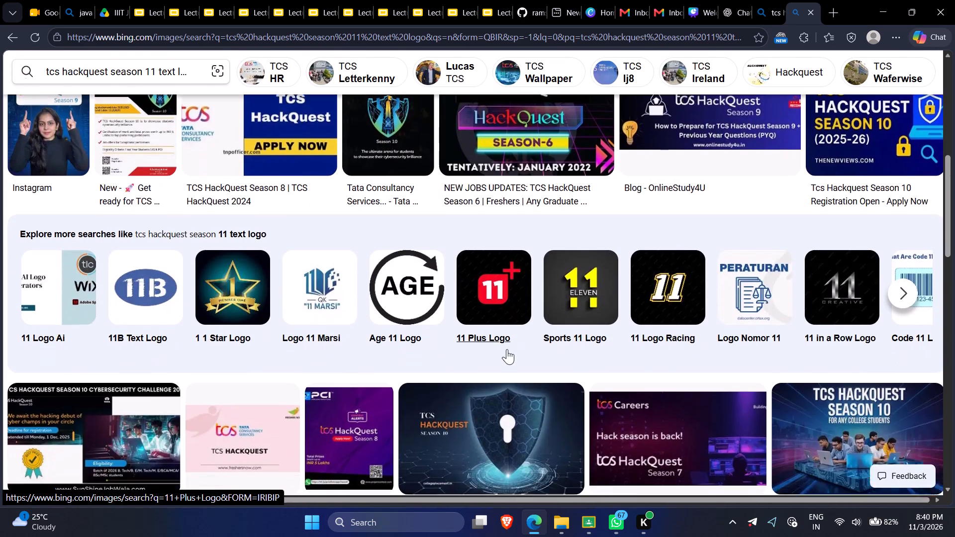
pyautogui.scroll(-2, 507, 349)
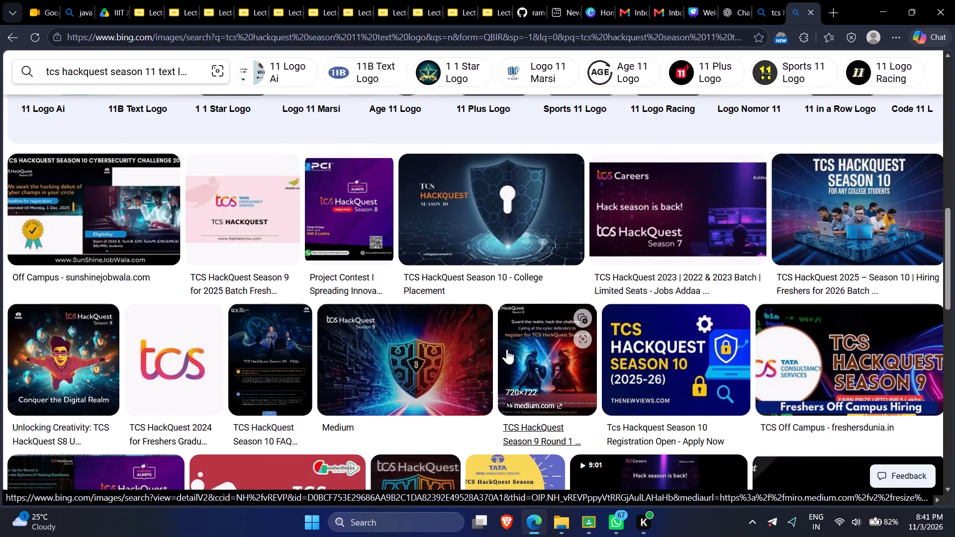
pyautogui.scroll(-2, 507, 349)
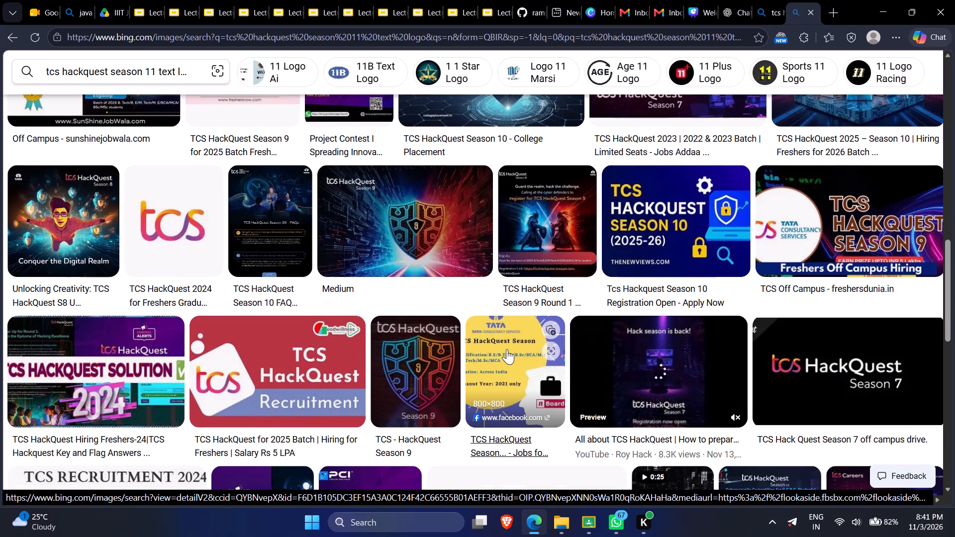
pyautogui.scroll(9, 789, 335)
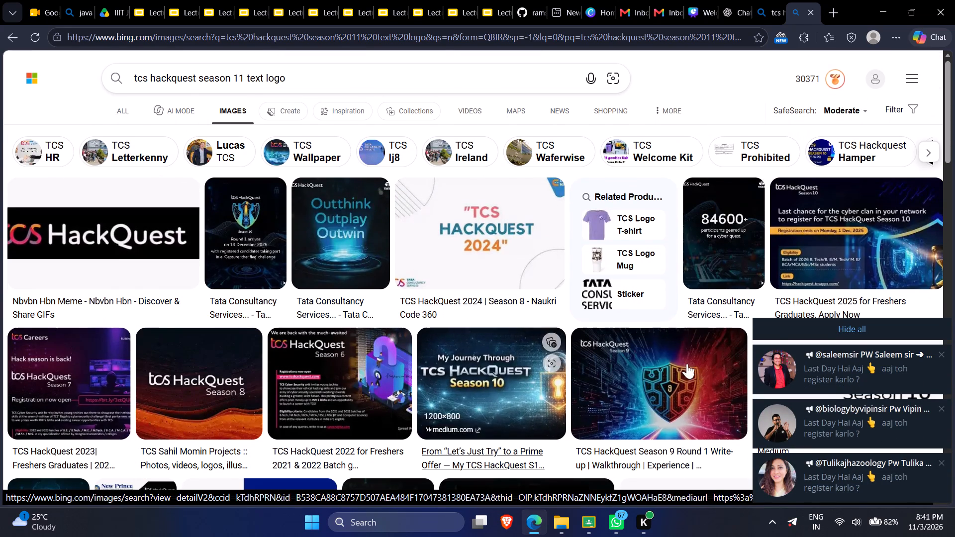
pyautogui.scroll(-6, 722, 370)
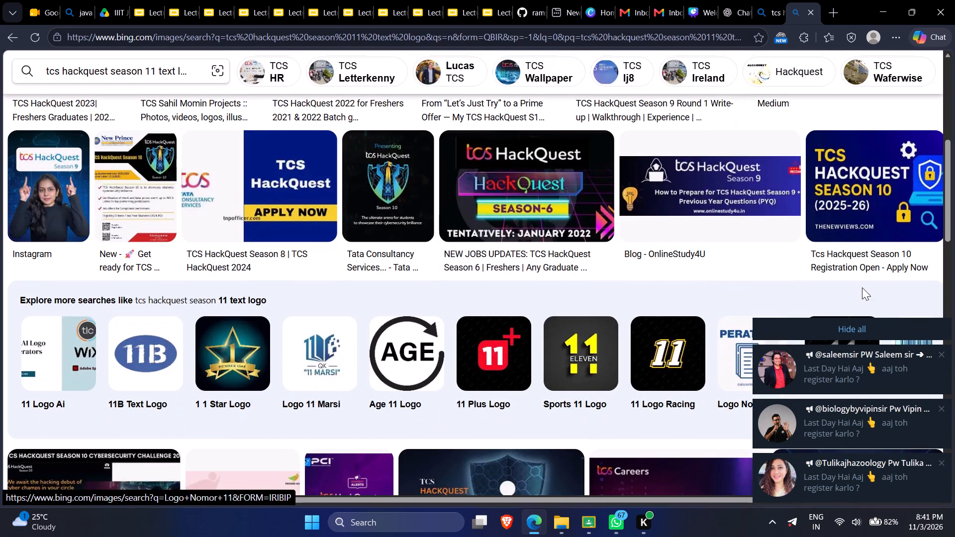
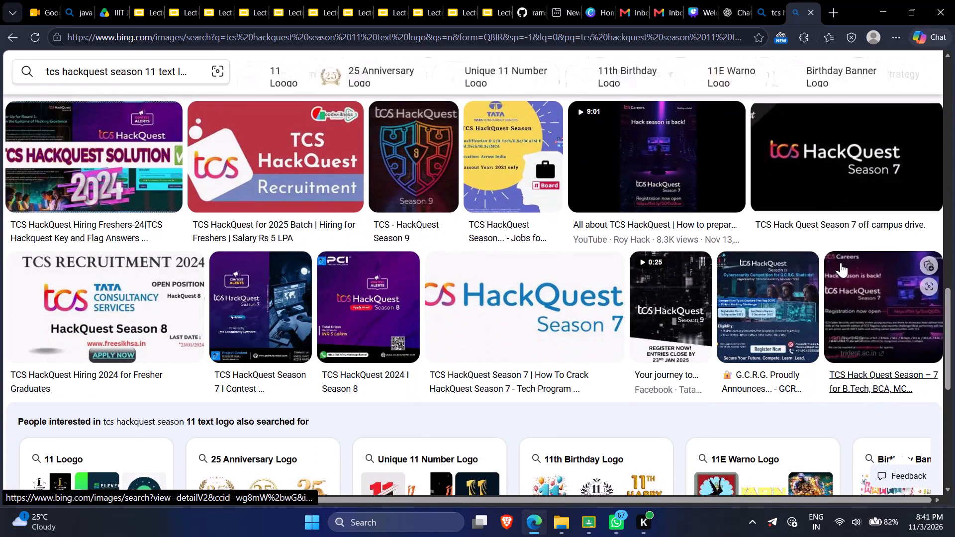
# Preview the TCS Hack Quest Season 7 off campus drive image and copy a screen snip of its logo with the Season 7 text.
pyautogui.click(838, 137)
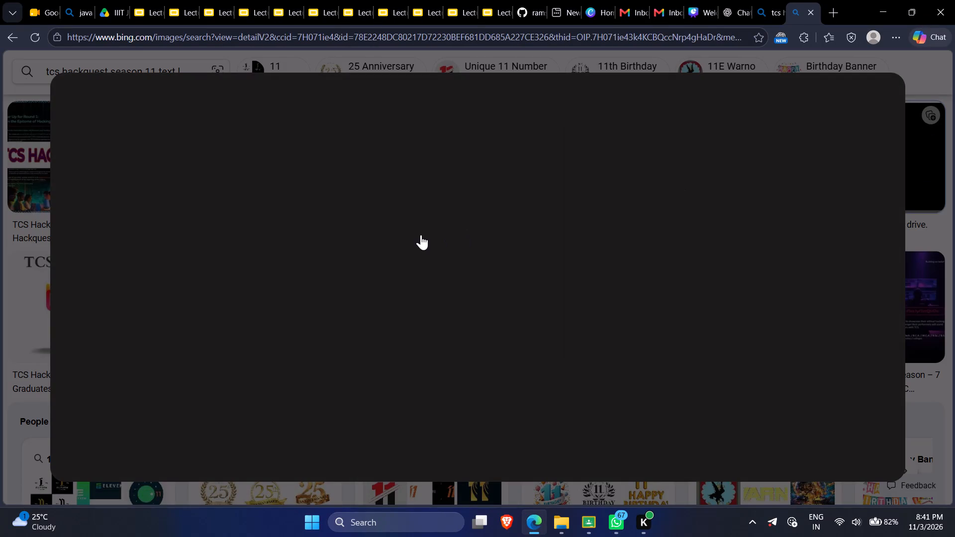
pyautogui.press('Print')
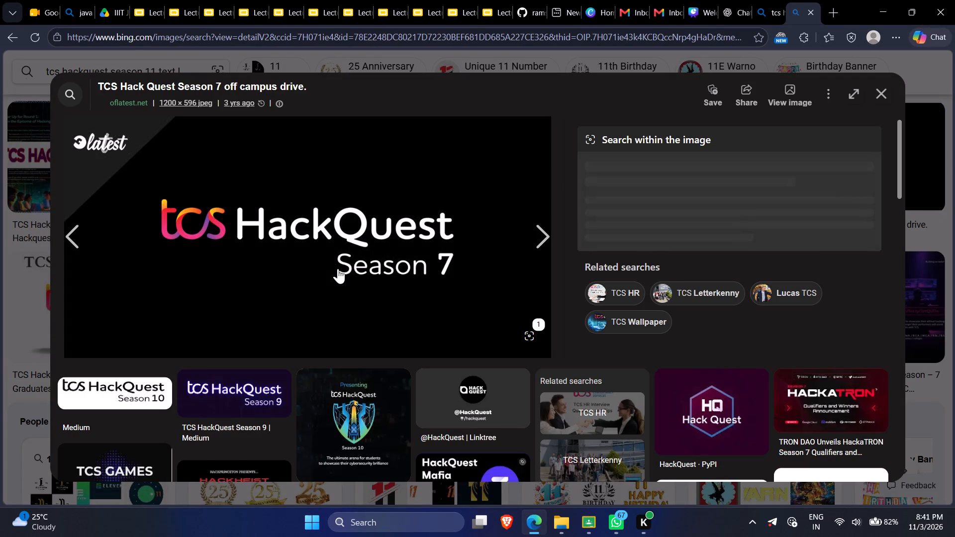
pyautogui.moveTo(132, 169); pyautogui.dragTo(478, 323)
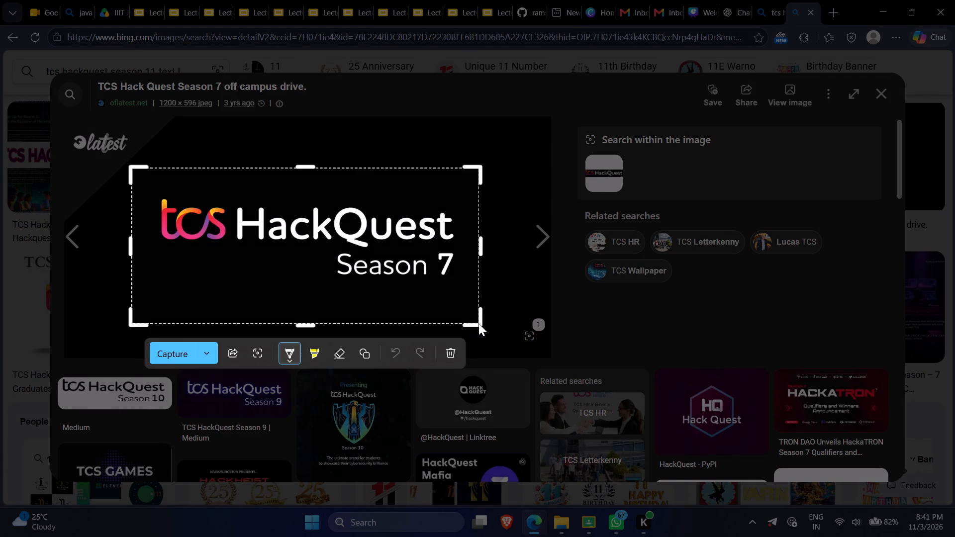
pyautogui.hotkey('ctrl', 'c')
# Switch to the blank ChatGPT chat with the copied logo snip.
pyautogui.click(727, 16)
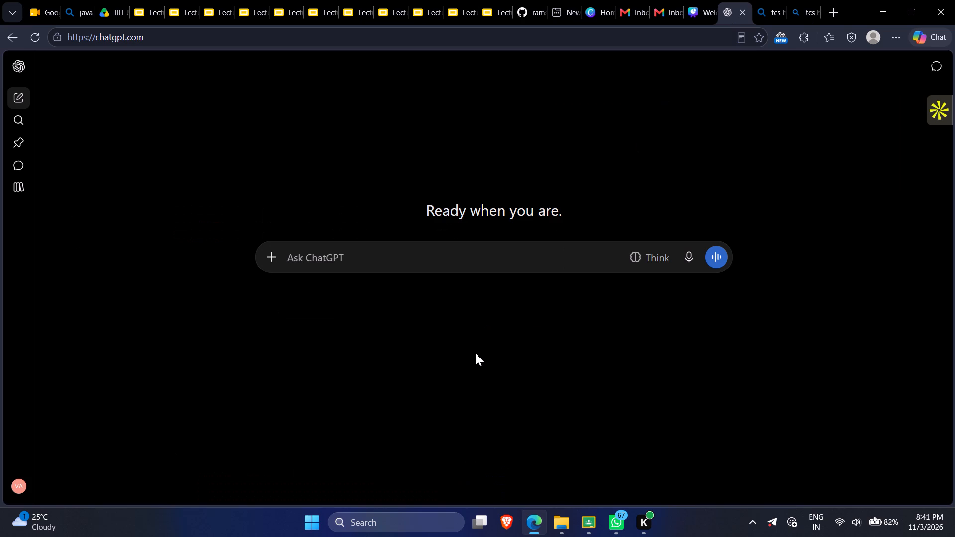
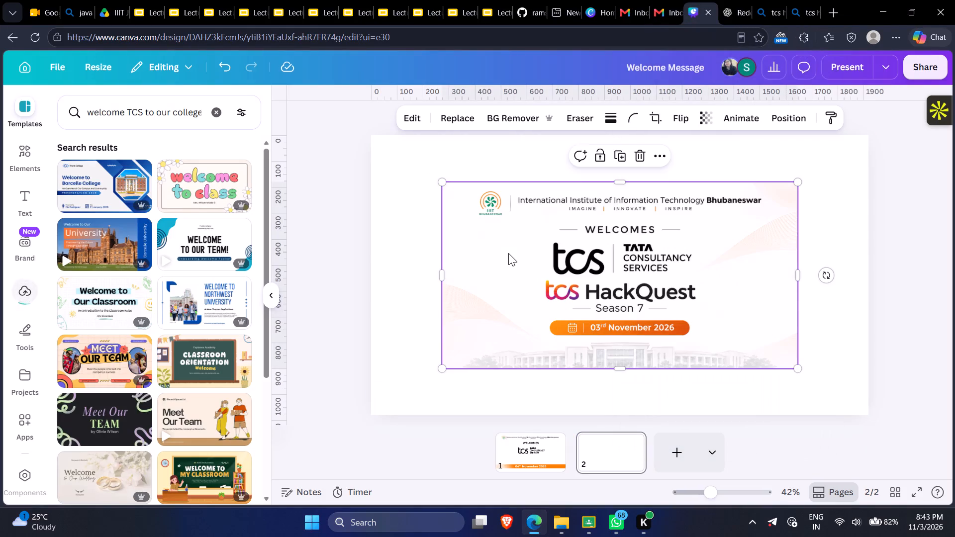
pyautogui.moveTo(442, 184); pyautogui.dragTo(367, 157)
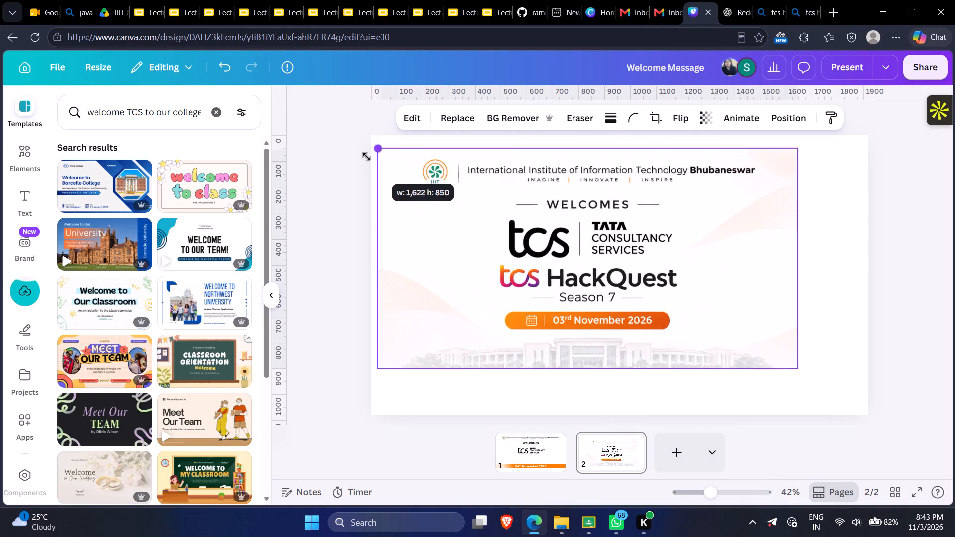
pyautogui.moveTo(367, 157); pyautogui.dragTo(367, 149)
pyautogui.moveTo(795, 149); pyautogui.dragTo(809, 136)
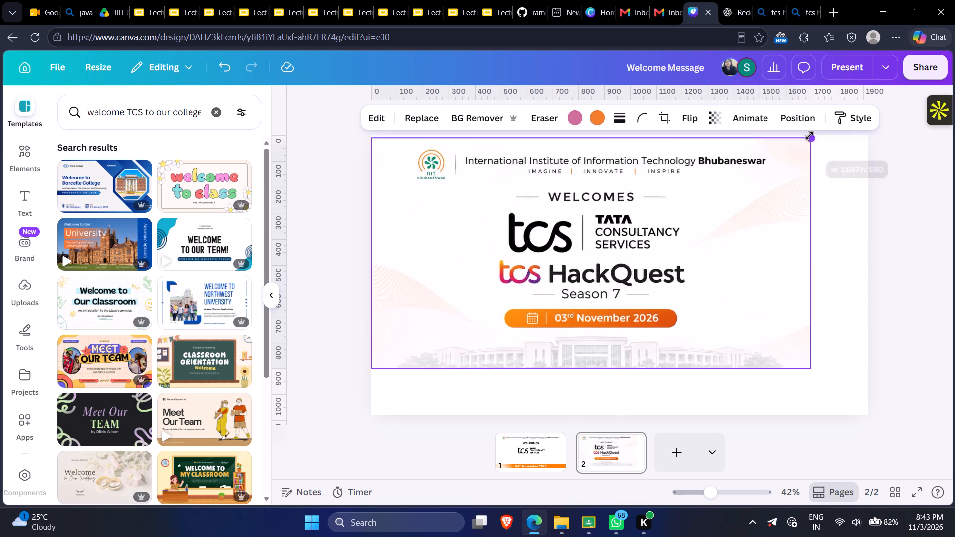
pyautogui.moveTo(809, 136); pyautogui.dragTo(813, 134)
pyautogui.moveTo(718, 253); pyautogui.dragTo(737, 266)
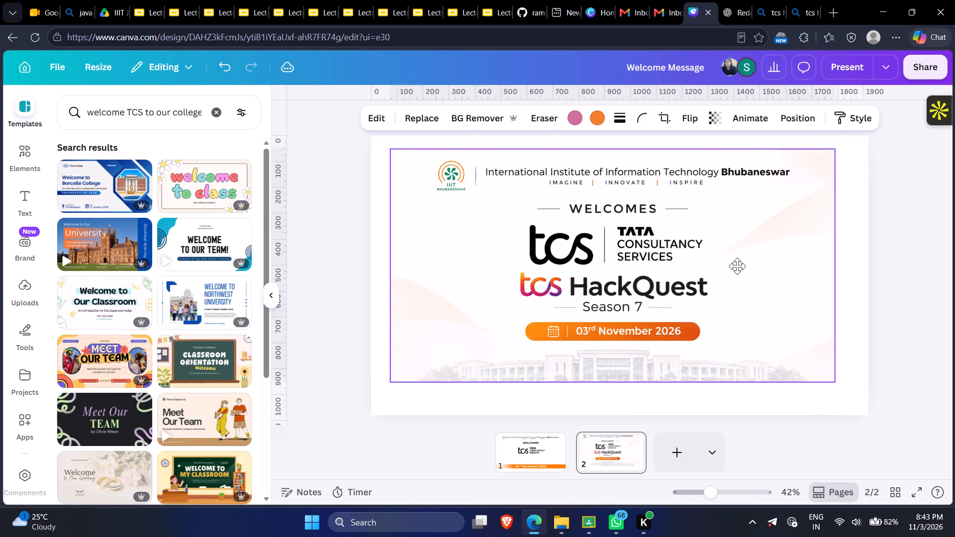
pyautogui.moveTo(737, 266); pyautogui.dragTo(738, 277)
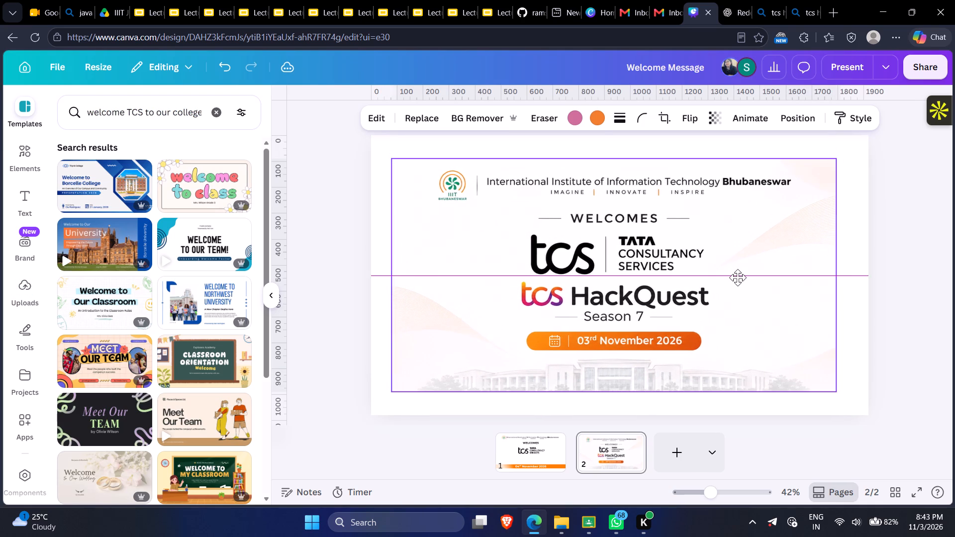
pyautogui.moveTo(738, 277); pyautogui.dragTo(737, 277)
pyautogui.moveTo(389, 156); pyautogui.dragTo(371, 134)
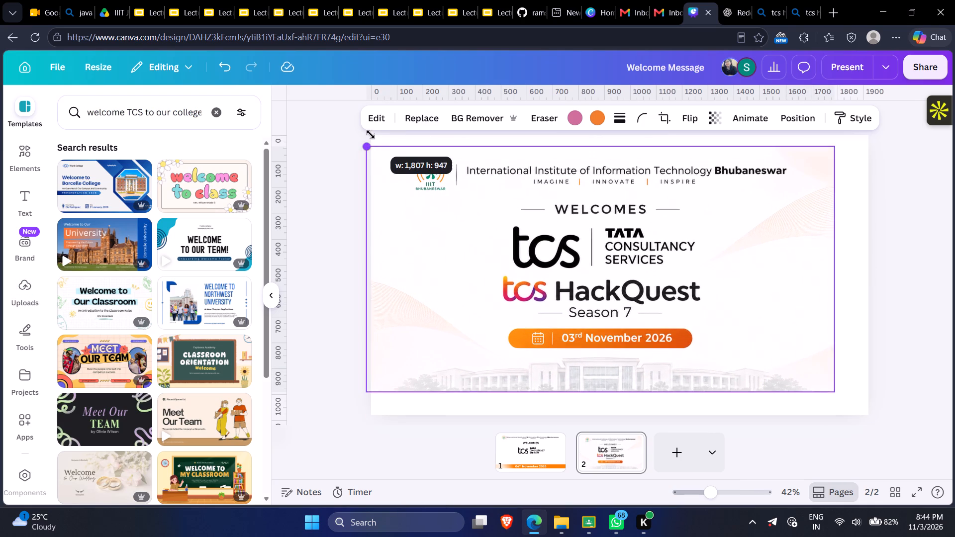
pyautogui.moveTo(371, 134); pyautogui.dragTo(375, 140)
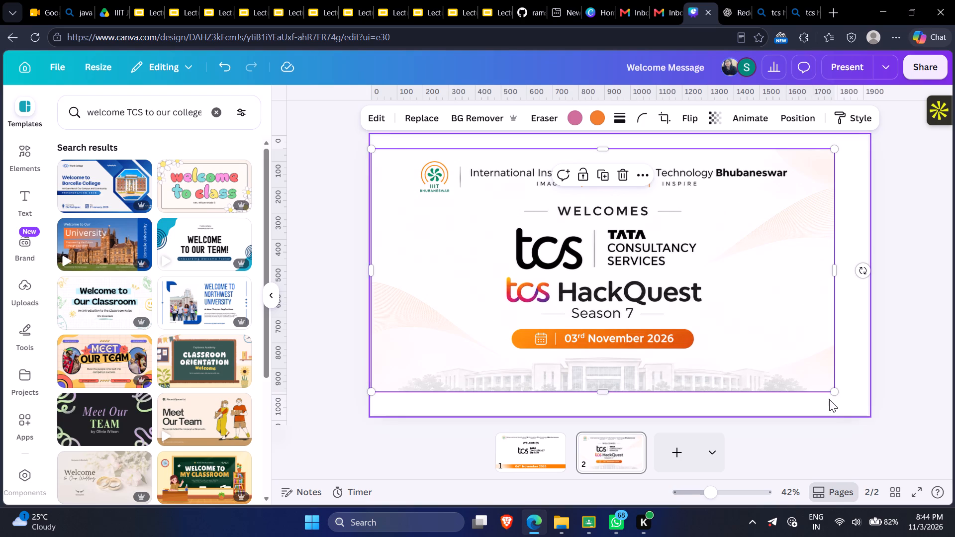
pyautogui.moveTo(832, 395); pyautogui.dragTo(866, 416)
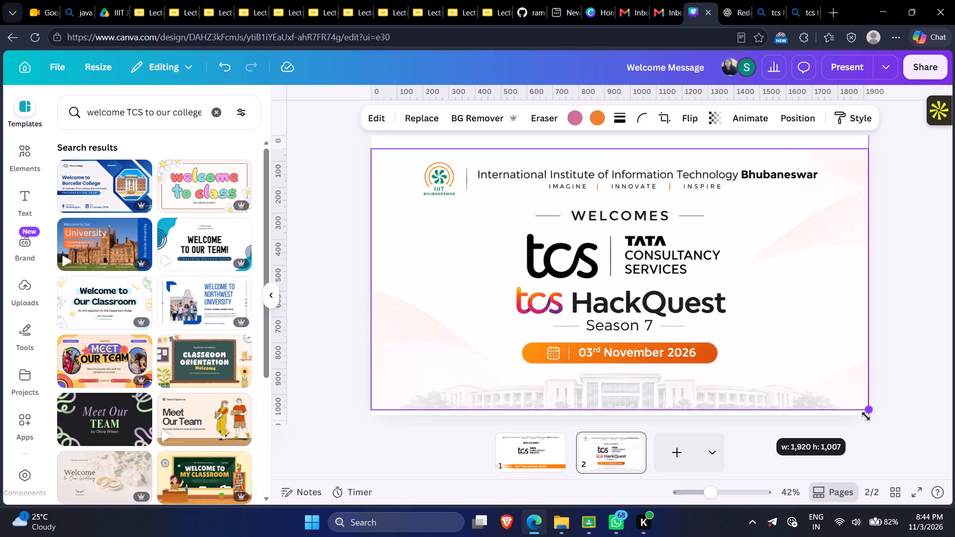
pyautogui.moveTo(866, 416); pyautogui.dragTo(872, 424)
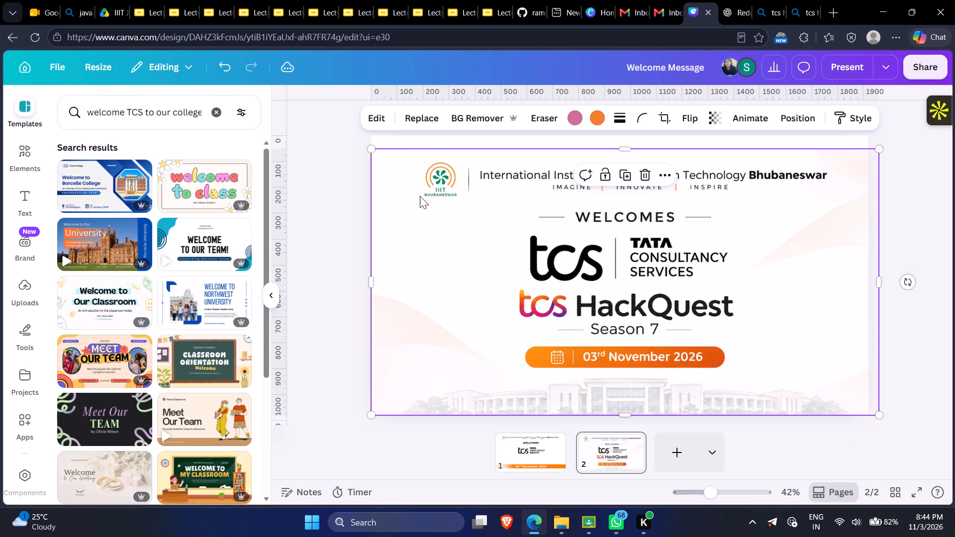
pyautogui.moveTo(374, 148); pyautogui.dragTo(351, 121)
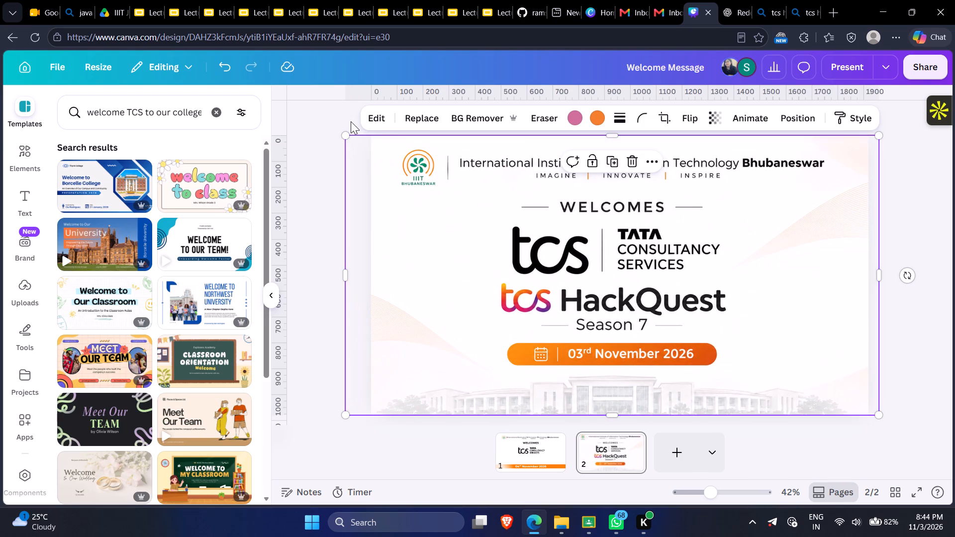
pyautogui.click(462, 181)
# Clear the search for presentation templates.
pyautogui.moveTo(28, 143); pyautogui.dragTo(23, 121)
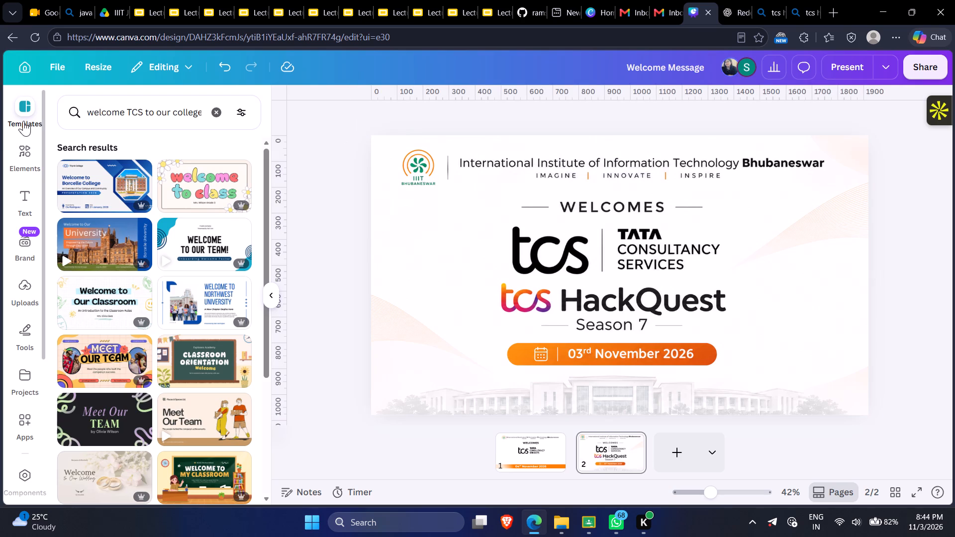
pyautogui.moveTo(23, 121); pyautogui.dragTo(23, 121)
pyautogui.click(23, 121)
pyautogui.click(26, 102)
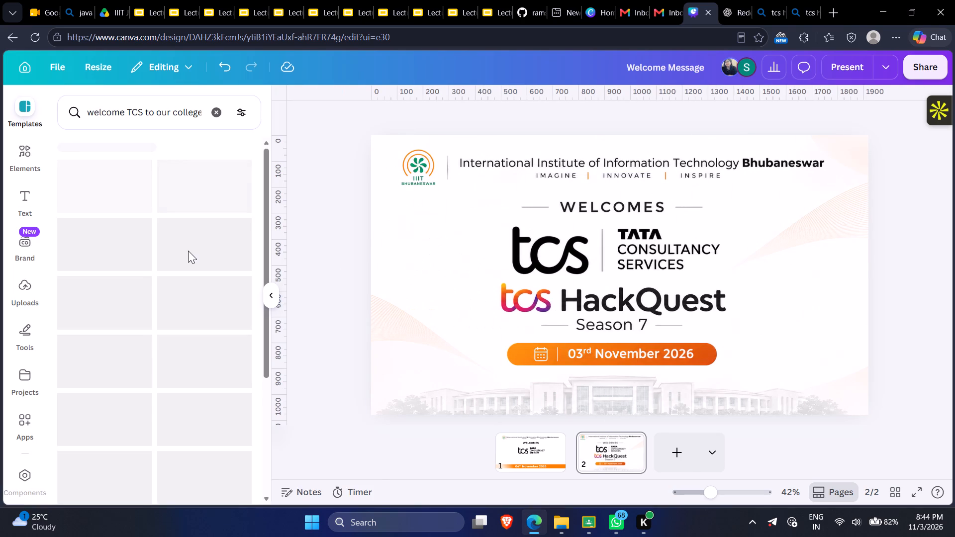
pyautogui.scroll(9, 188, 251)
pyautogui.click(217, 116)
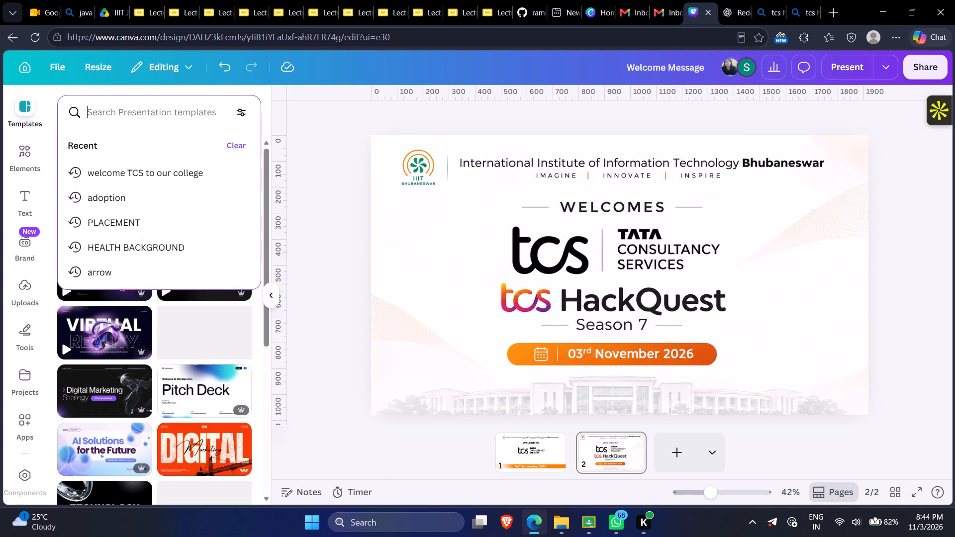
pyautogui.click(320, 292)
# Split the poster image on page 2 into editable layers with Magic Layers.
pyautogui.click(493, 269)
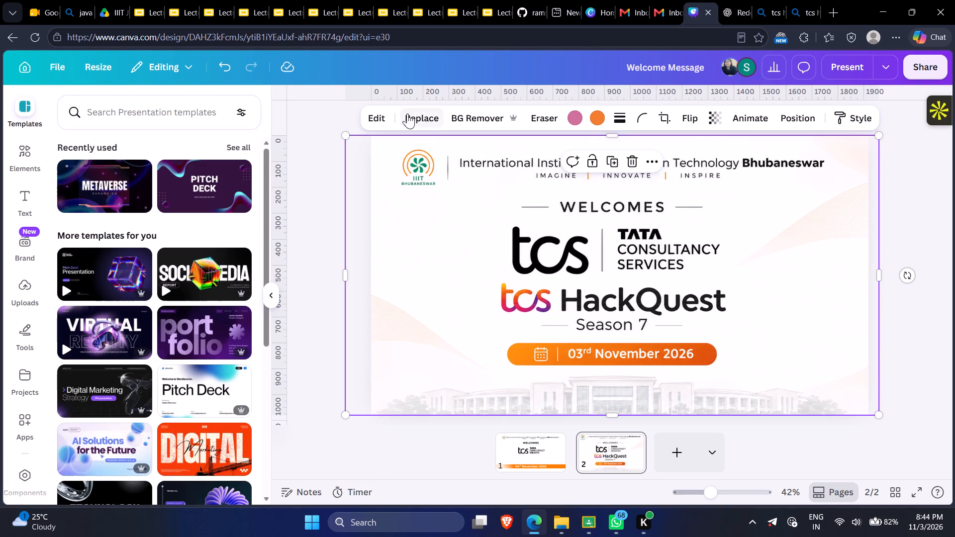
pyautogui.click(382, 118)
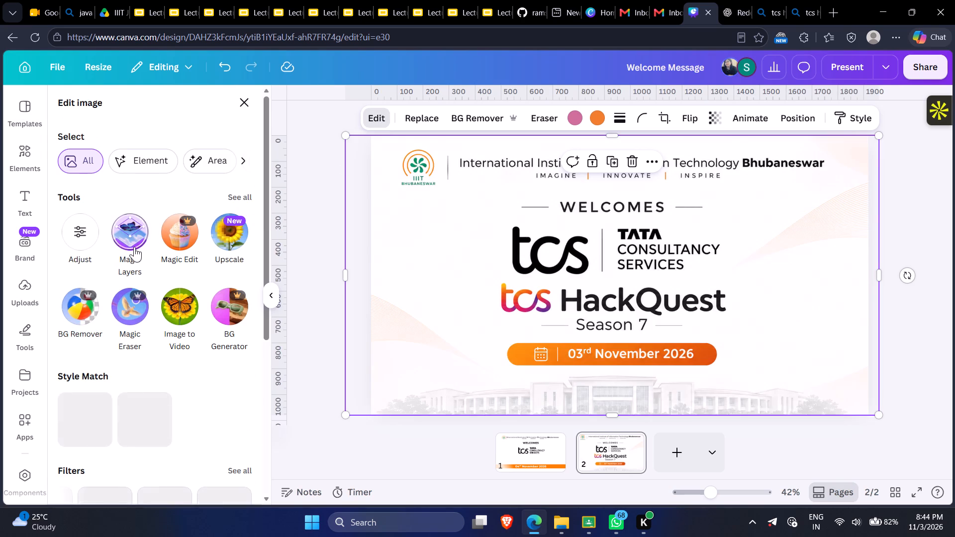
pyautogui.click(124, 246)
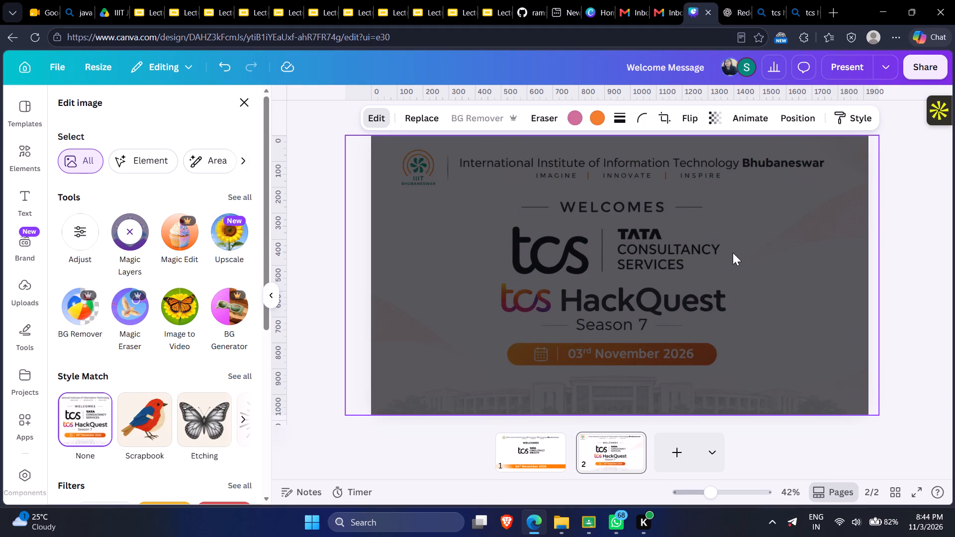
pyautogui.moveTo(733, 253); pyautogui.dragTo(757, 252)
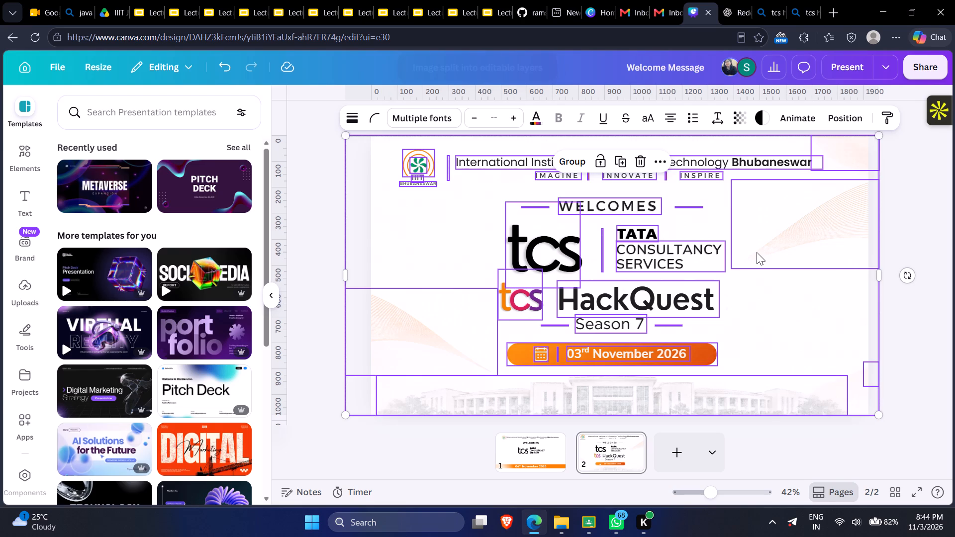
pyautogui.click(919, 235)
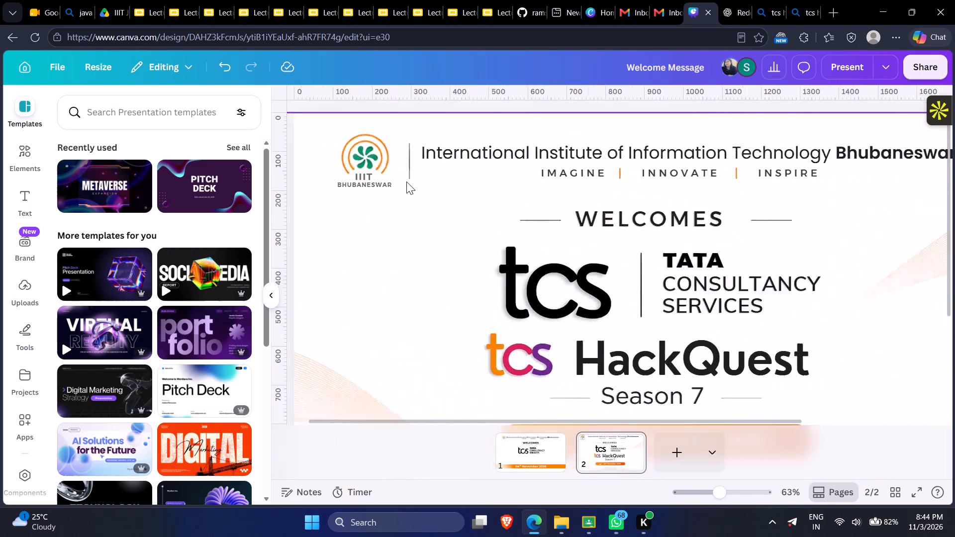
# Copy the institute's logo-and-name header image from page 1 and return to page 2.
pyautogui.click(538, 455)
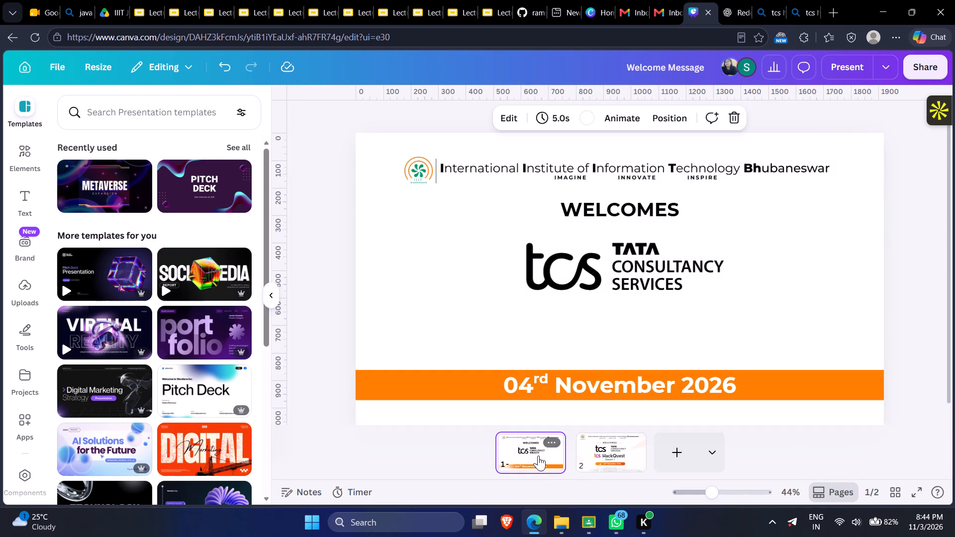
pyautogui.click(580, 175)
pyautogui.hotkey('ctrl', 'c')
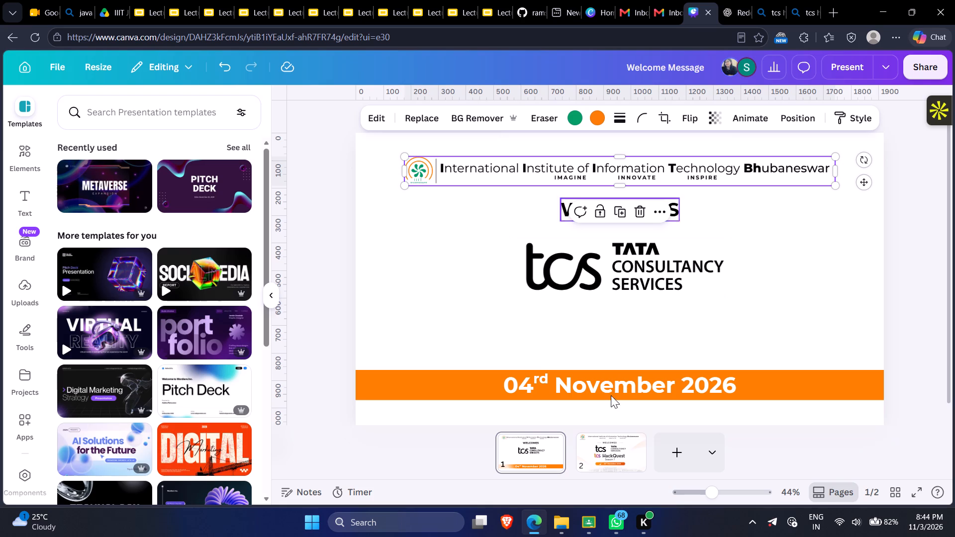
pyautogui.click(606, 454)
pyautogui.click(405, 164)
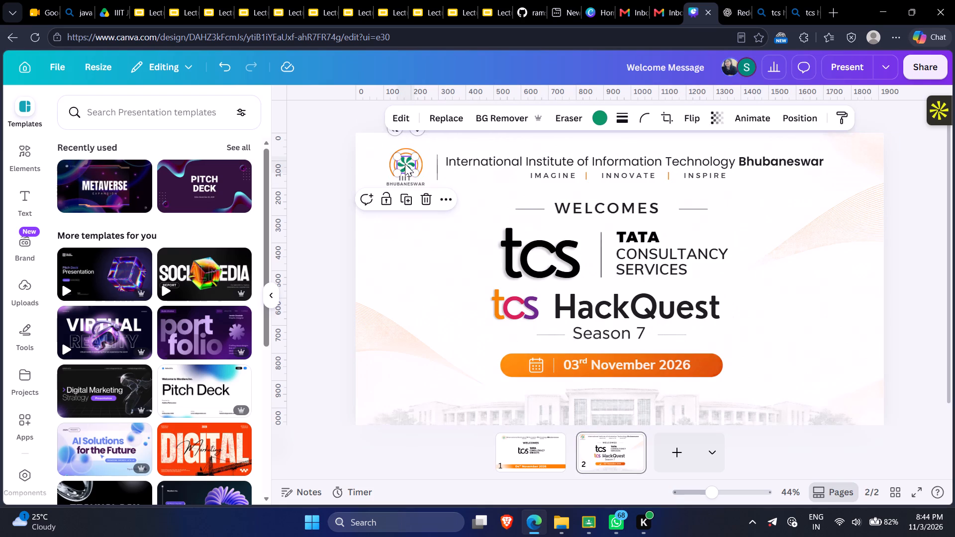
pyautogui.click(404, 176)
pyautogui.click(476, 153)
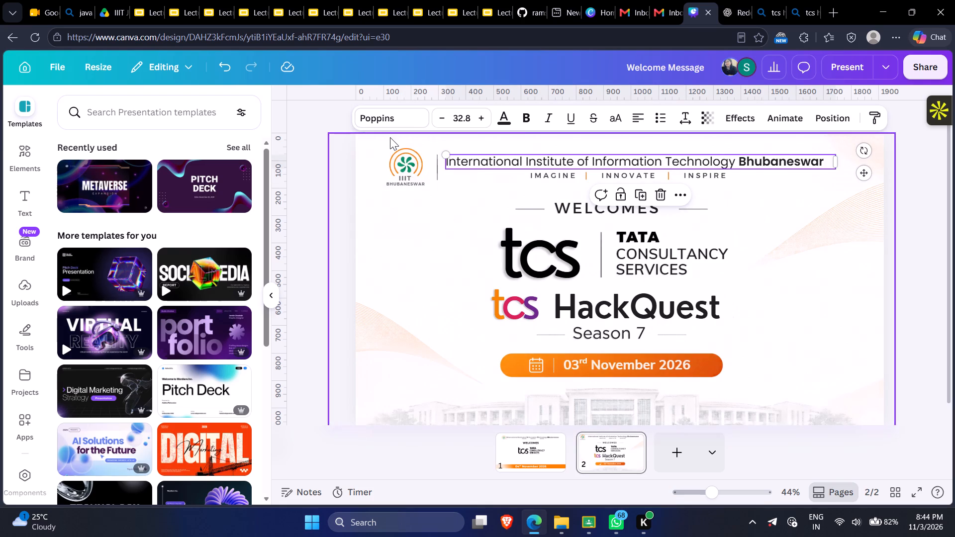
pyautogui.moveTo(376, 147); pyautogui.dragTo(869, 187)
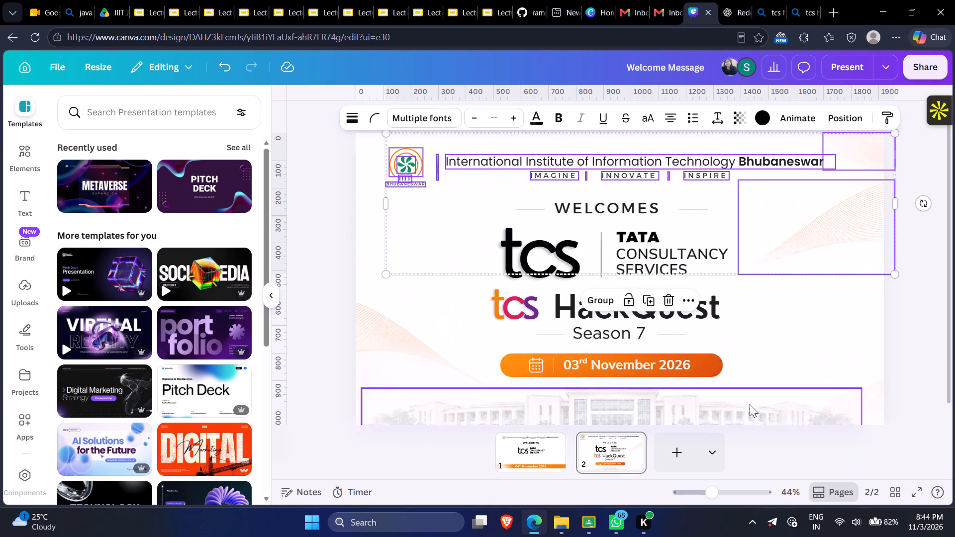
# Duplicate page 2 with the layered poster.
pyautogui.click(617, 460)
pyautogui.hotkey('ctrl', 'd')
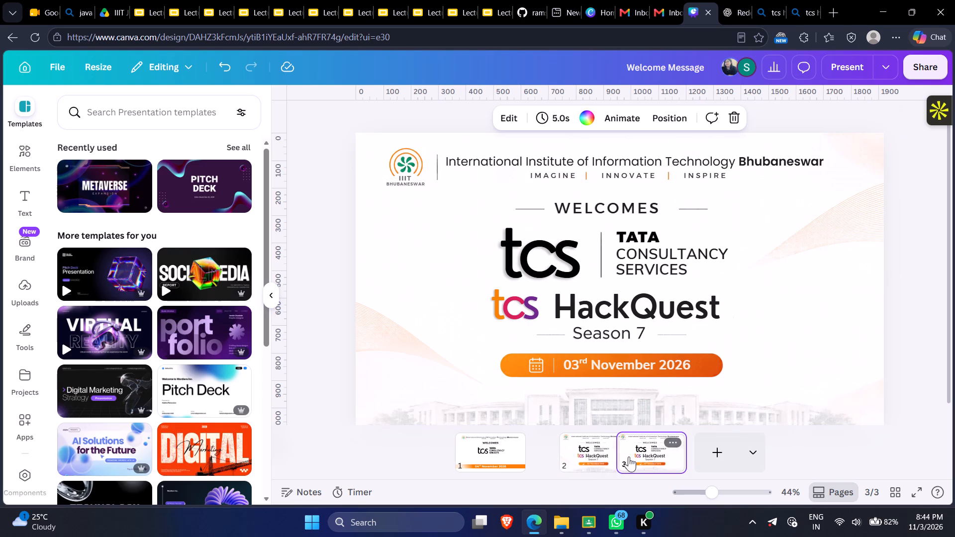
# Delete the institute logo, name, tagline and small "IIIT Bhubaneswar" caption from the top of page 3.
pyautogui.moveTo(359, 139); pyautogui.dragTo(764, 172)
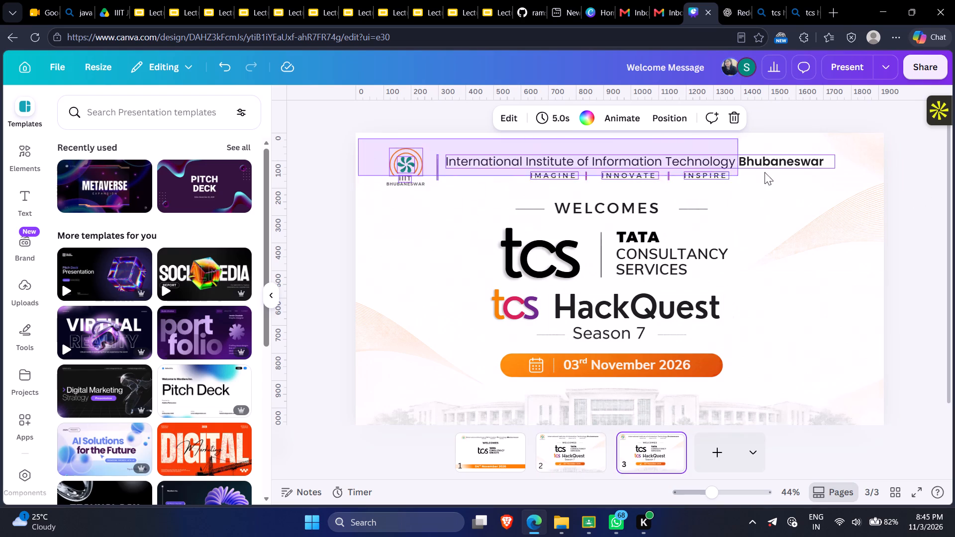
pyautogui.moveTo(764, 172); pyautogui.dragTo(804, 175)
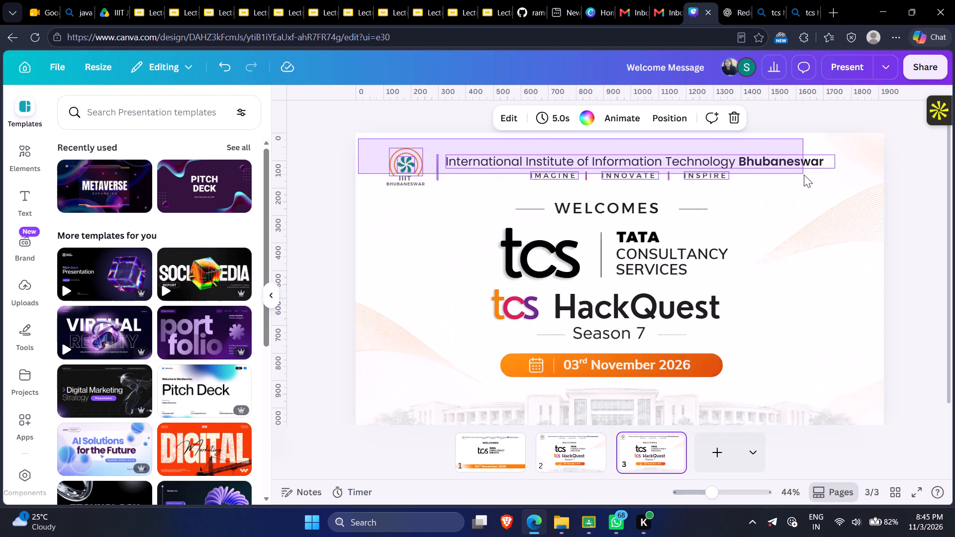
pyautogui.moveTo(804, 175); pyautogui.dragTo(803, 175)
pyautogui.press('BackSpace')
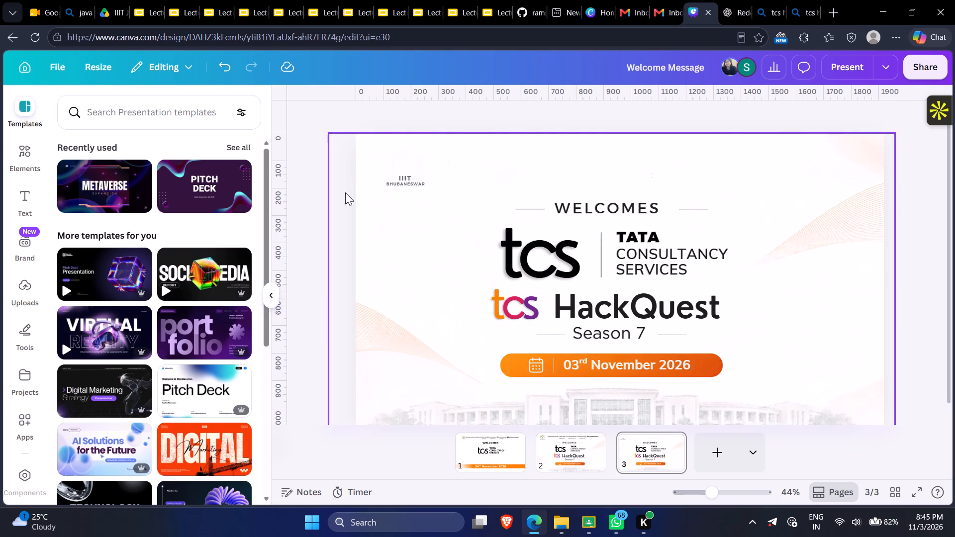
pyautogui.moveTo(393, 165); pyautogui.dragTo(412, 189)
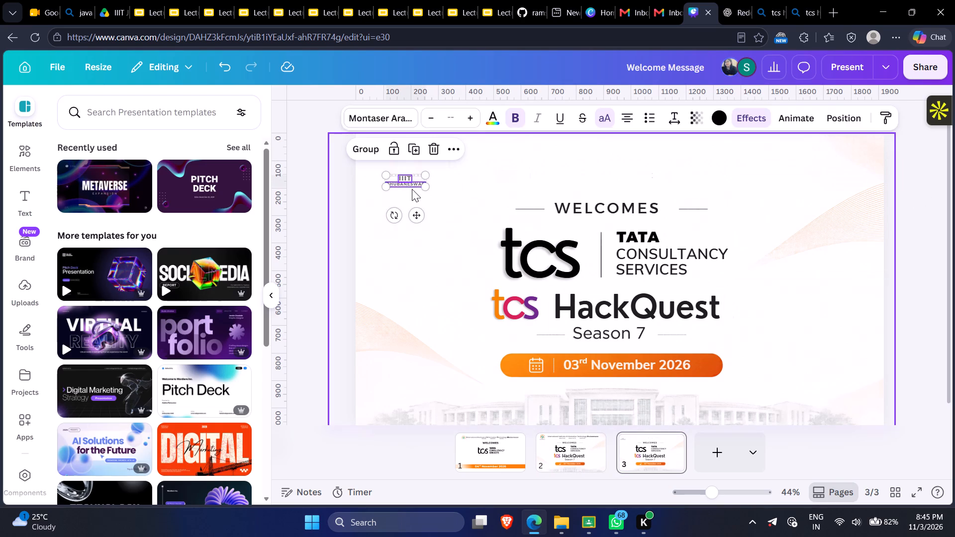
pyautogui.press('BackSpace')
# Paste the copied institute header image on page 3 and position it above the WELCOMES heading.
pyautogui.hotkey('ctrl', 'v')
pyautogui.moveTo(685, 169); pyautogui.dragTo(682, 155)
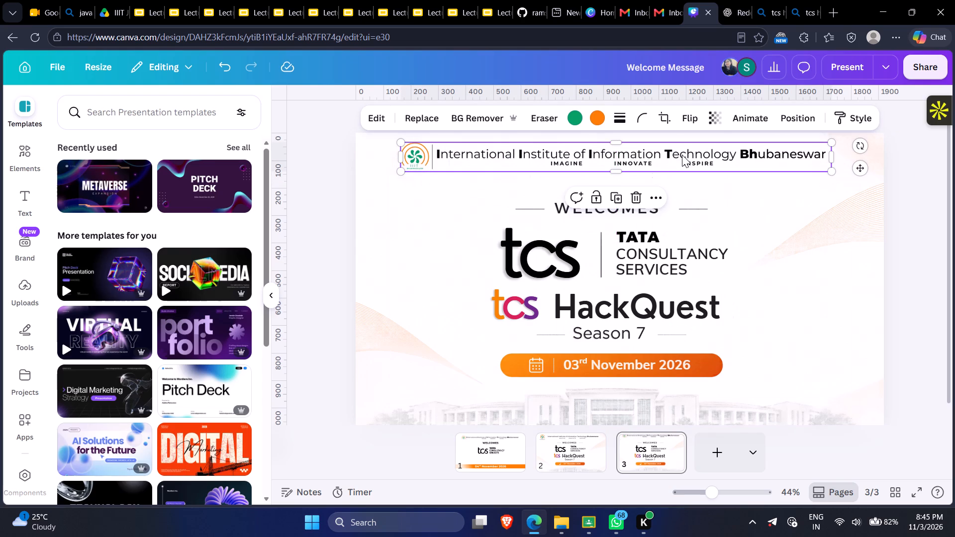
pyautogui.click(670, 161)
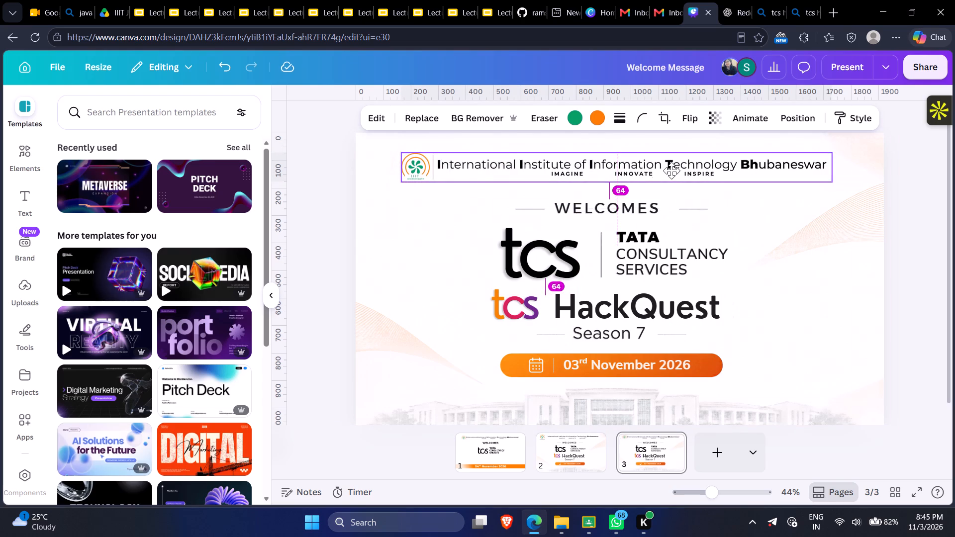
# Change the season text beneath the HackQuest logo on page 3 to "Season 11".
pyautogui.doubleClick(633, 335)
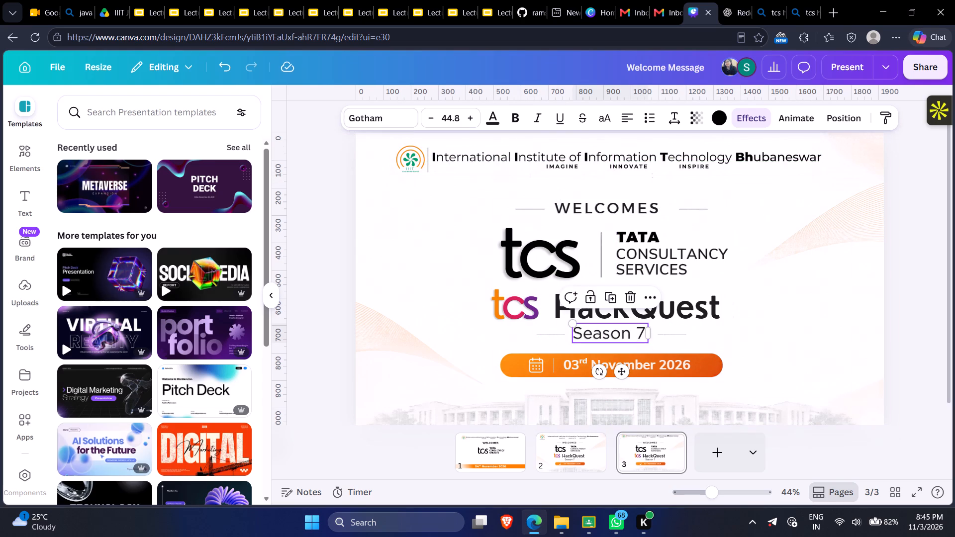
pyautogui.click(643, 335)
pyautogui.press('BackSpace')
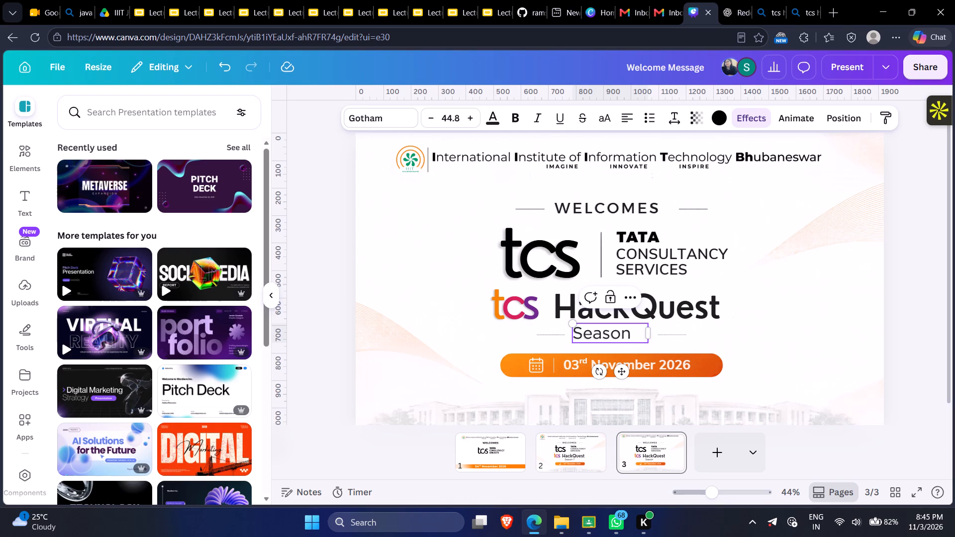
pyautogui.write('11')
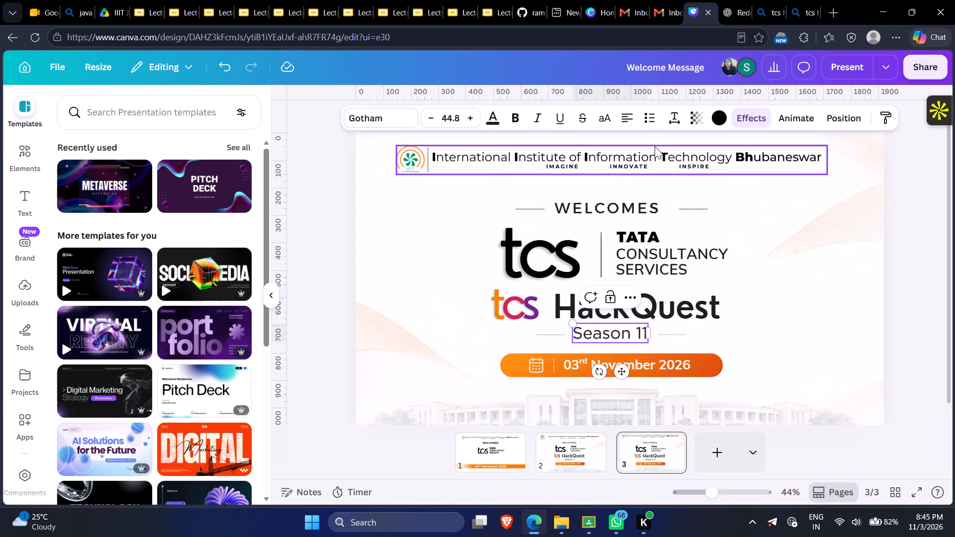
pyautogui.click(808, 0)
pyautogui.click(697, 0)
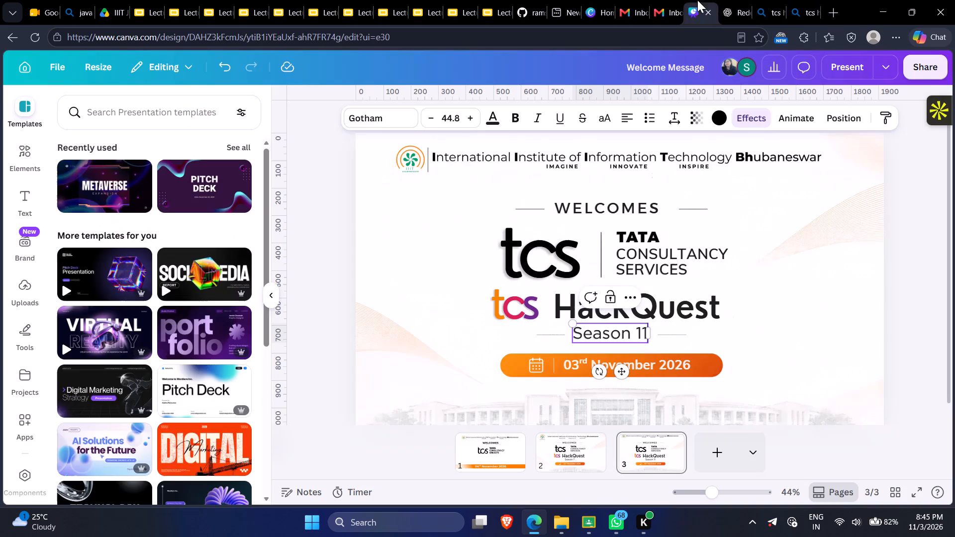
# Copy the Tata Consultancy Services logo image from page 1 and return to page 3.
pyautogui.click(795, 299)
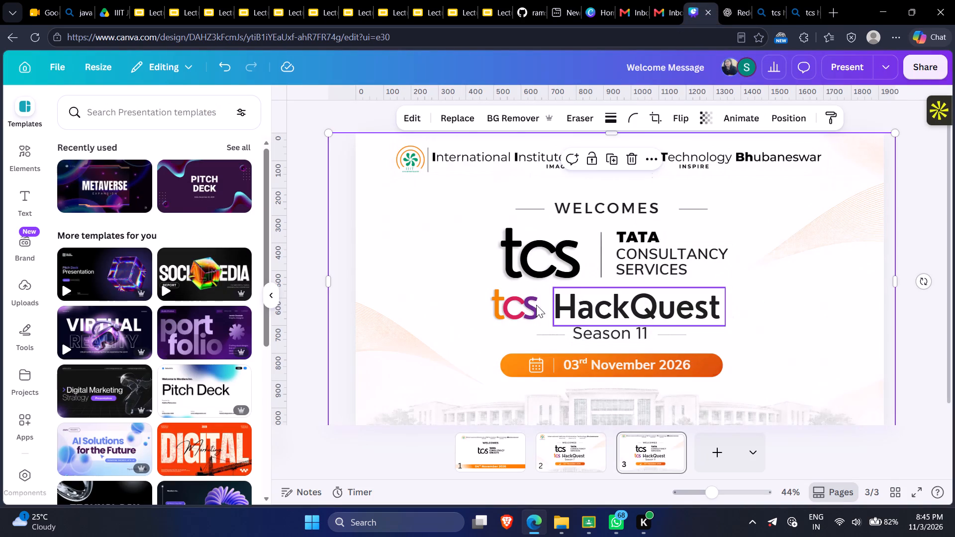
pyautogui.click(496, 471)
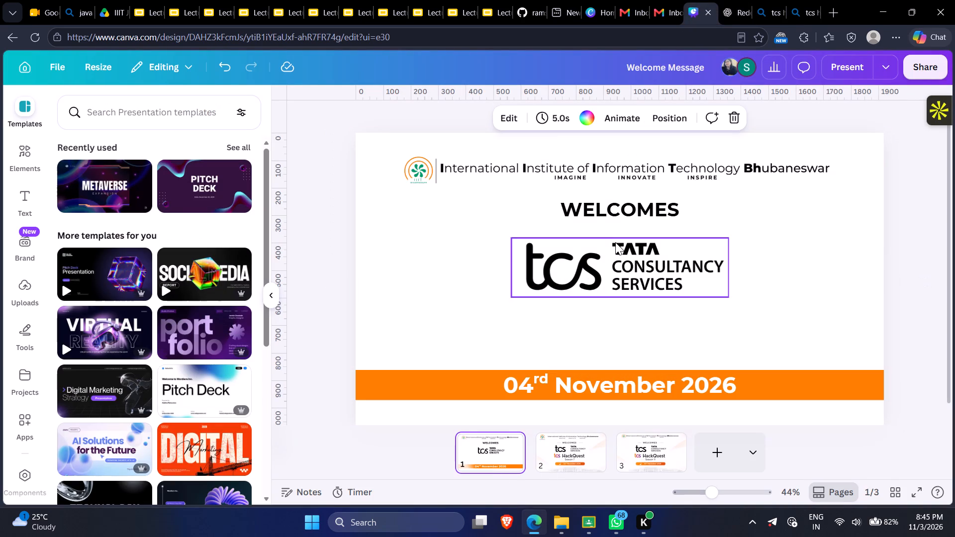
pyautogui.click(615, 242)
pyautogui.hotkey('ctrl', 'c')
pyautogui.click(650, 469)
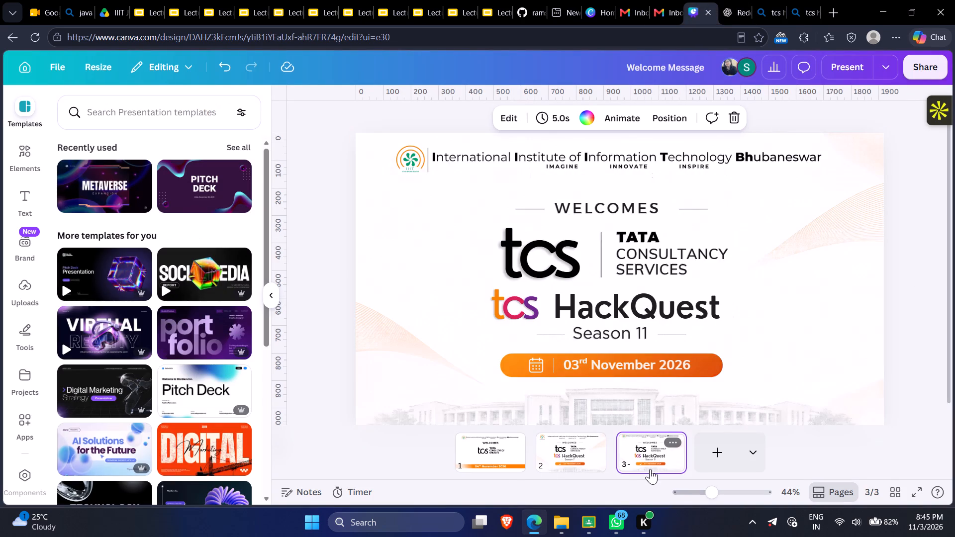
# Delete the layered black tcs text, divider line, TATA and CONSULTANCY SERVICES texts below the WELCOMES heading on page 3.
pyautogui.click(552, 258)
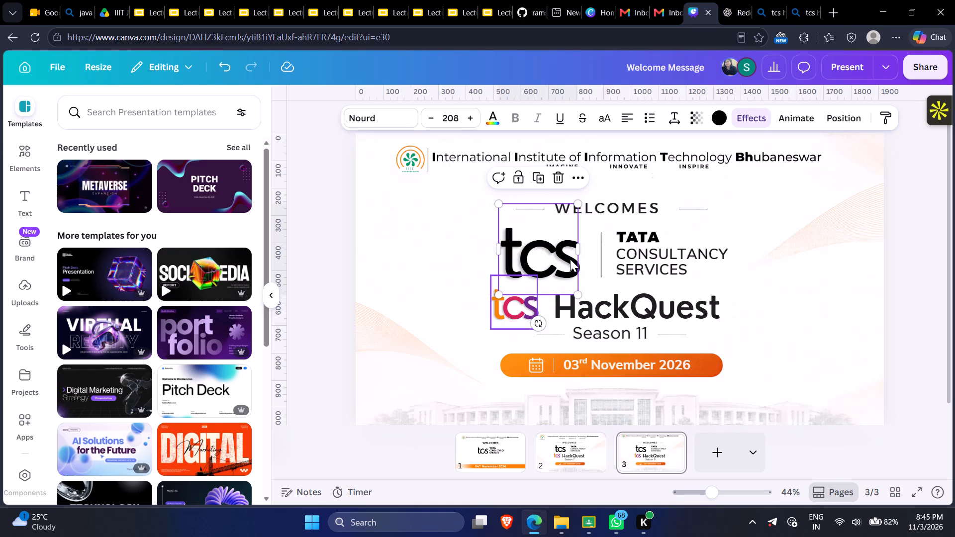
pyautogui.moveTo(437, 253); pyautogui.dragTo(792, 265)
pyautogui.click(686, 257)
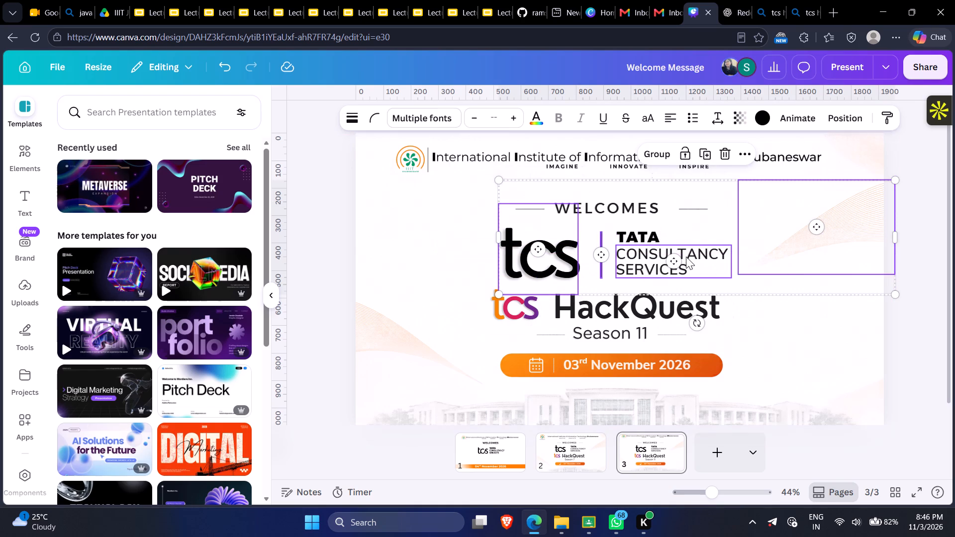
pyautogui.moveTo(415, 259); pyautogui.dragTo(636, 261)
pyautogui.press('BackSpace')
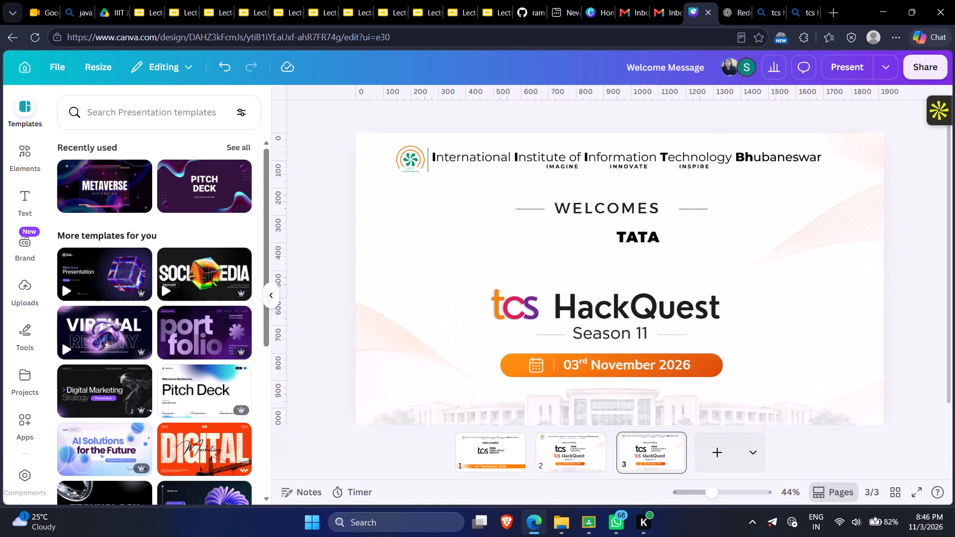
pyautogui.click(637, 235)
pyautogui.press('BackSpace')
# Paste the copied Tata Consultancy Services logo on page 3 and place it between the WELCOMES heading and the HackQuest logo.
pyautogui.hotkey('ctrl', 'v')
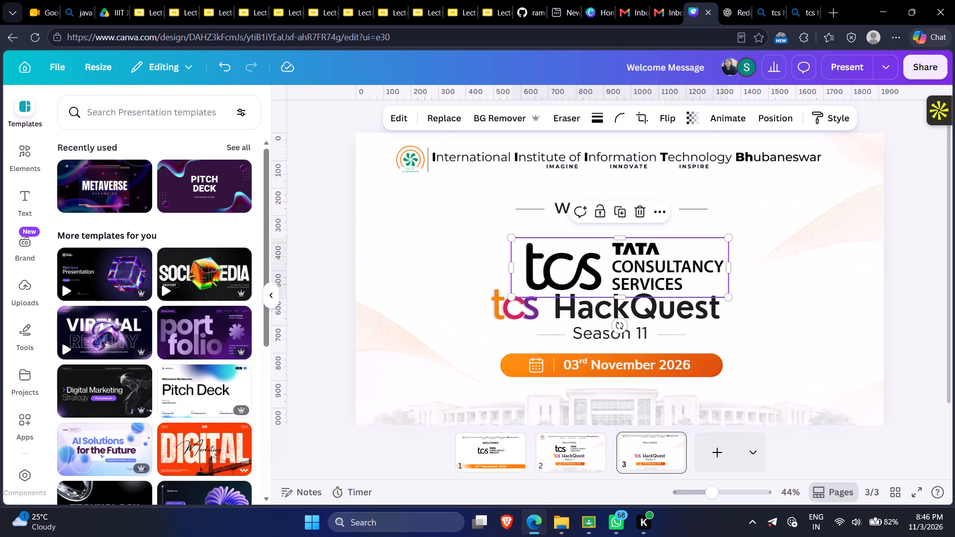
pyautogui.moveTo(671, 258); pyautogui.dragTo(654, 248)
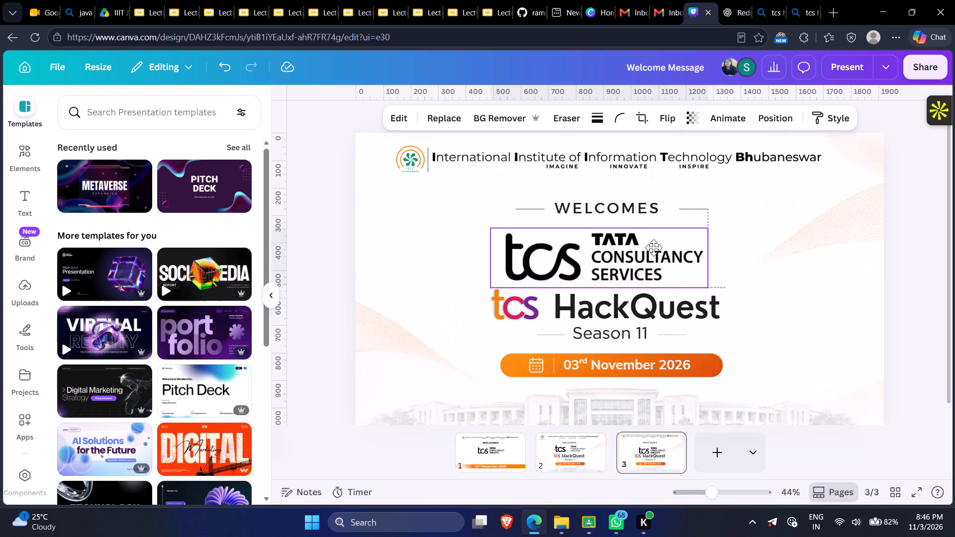
pyautogui.moveTo(654, 248); pyautogui.dragTo(661, 251)
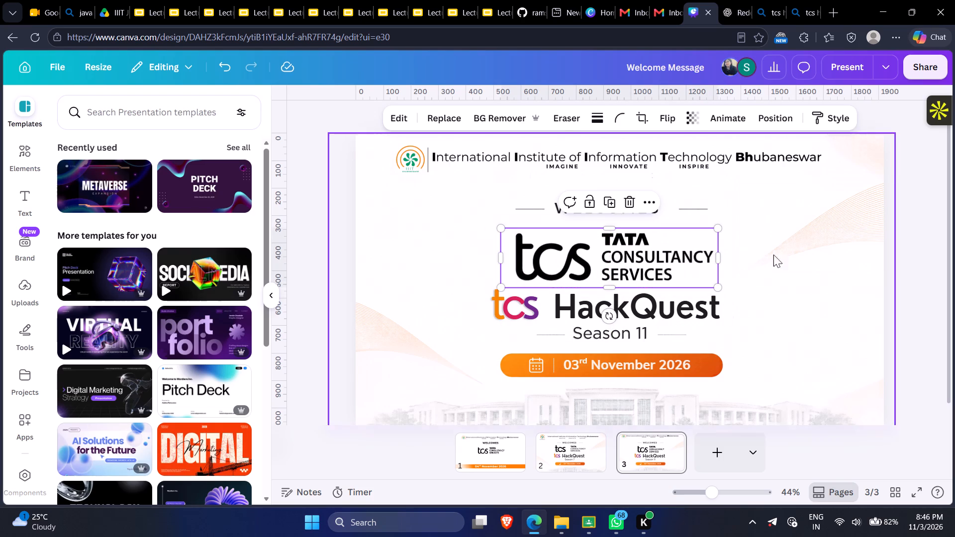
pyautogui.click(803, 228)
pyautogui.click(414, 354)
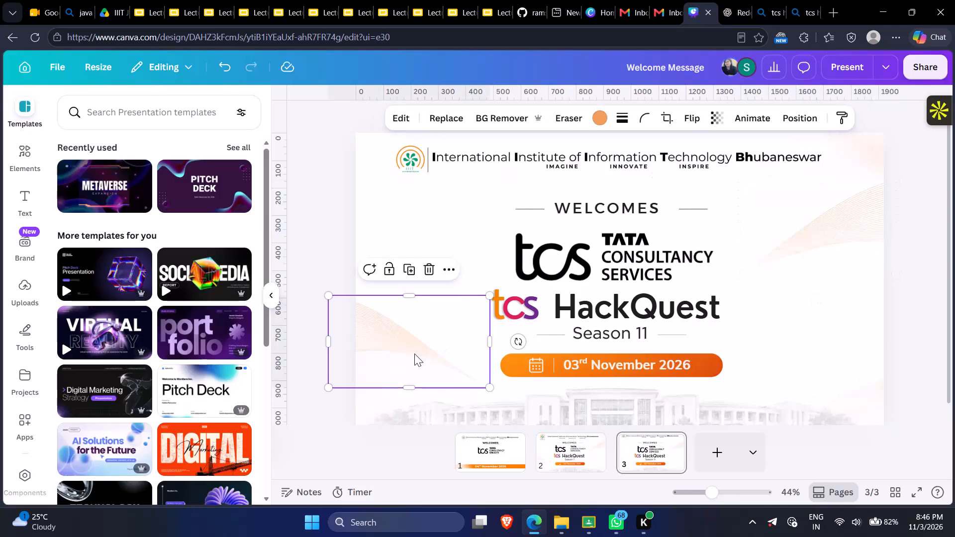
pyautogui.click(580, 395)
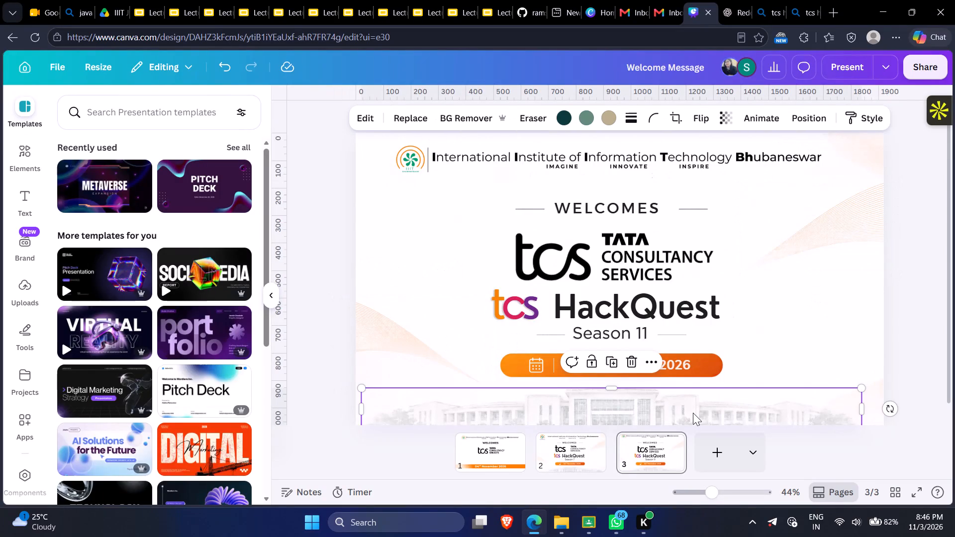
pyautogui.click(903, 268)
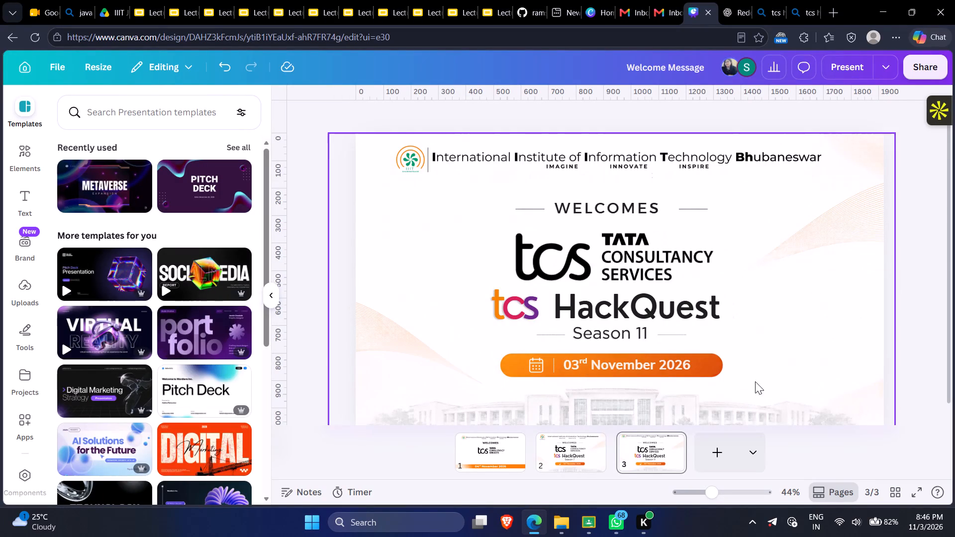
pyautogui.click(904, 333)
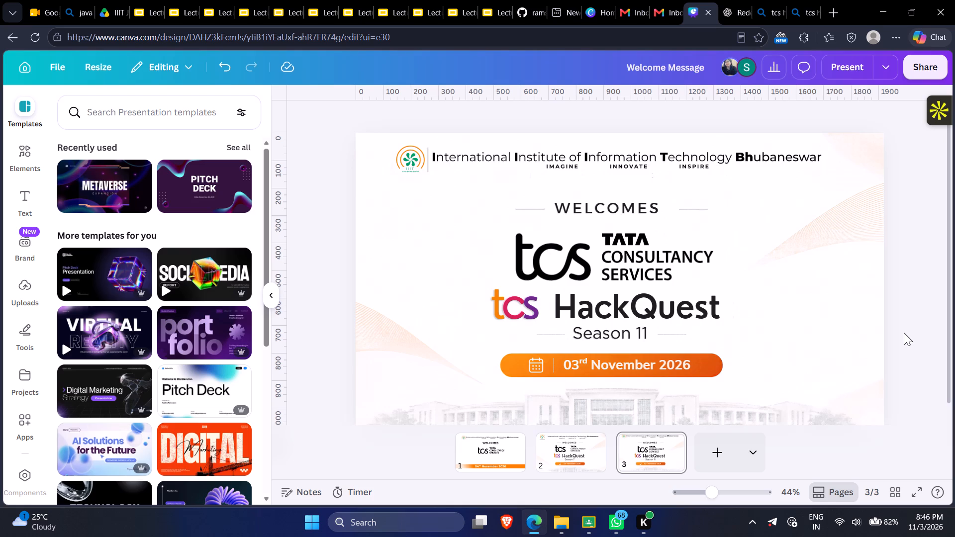
# Reposition the large background image on page 3 so it is horizontally centred and flush with the page's top edge.
pyautogui.click(865, 399)
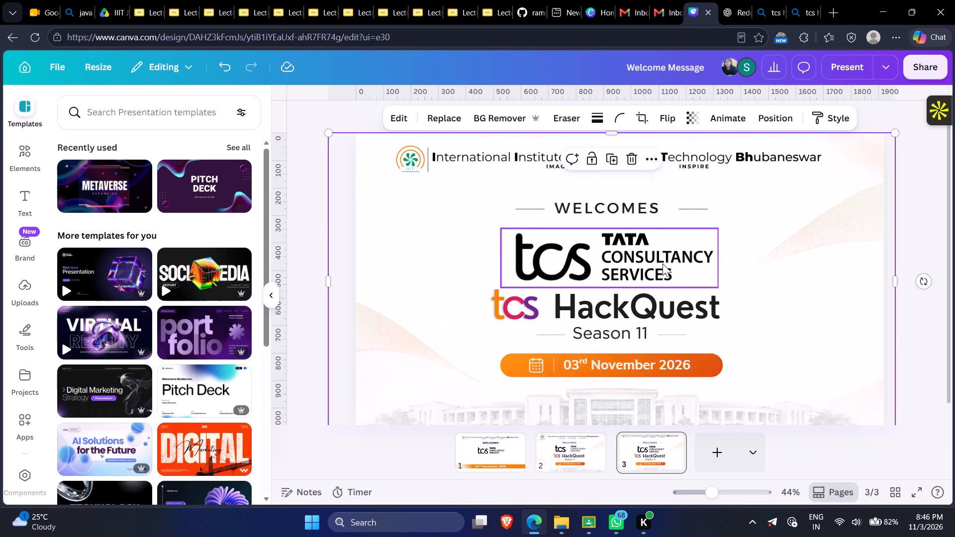
pyautogui.moveTo(381, 252); pyautogui.dragTo(368, 212)
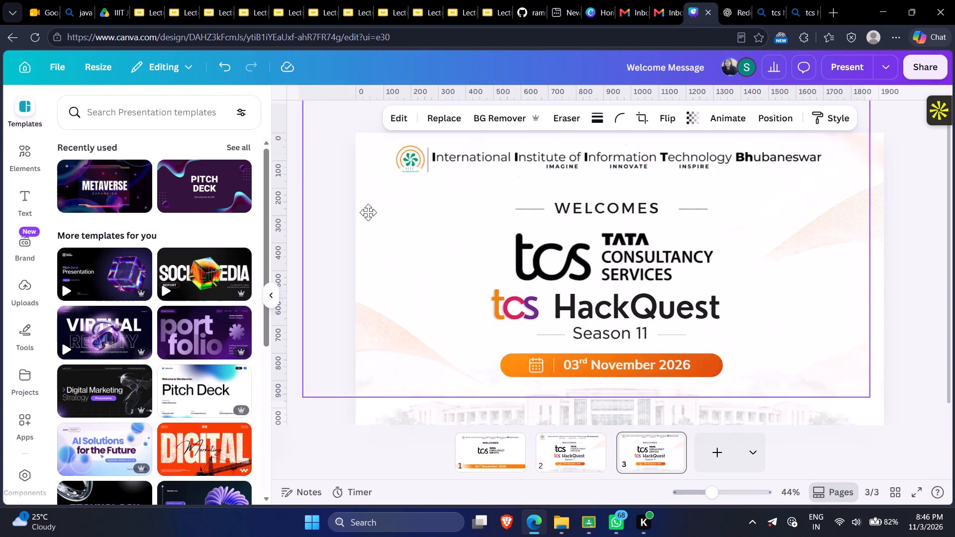
pyautogui.moveTo(368, 212); pyautogui.dragTo(398, 209)
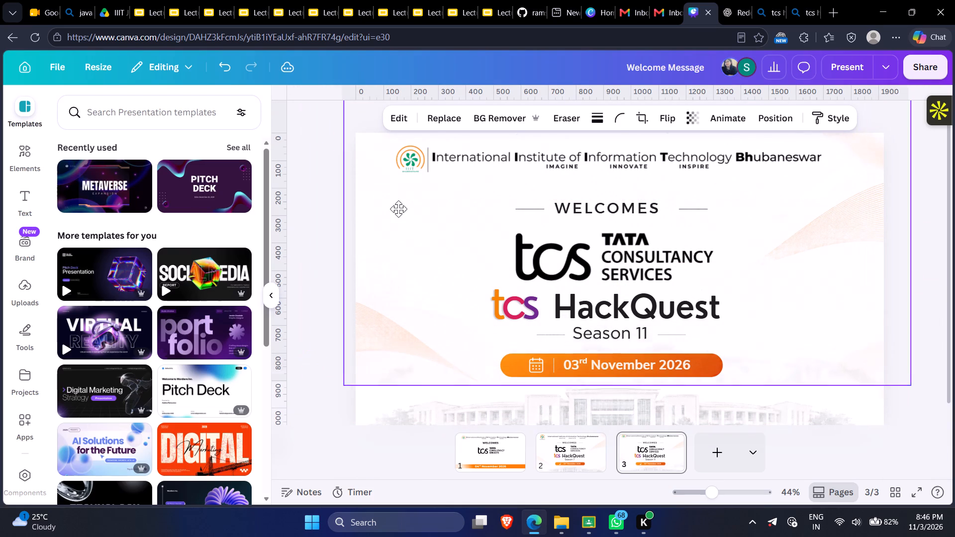
pyautogui.moveTo(398, 209); pyautogui.dragTo(399, 209)
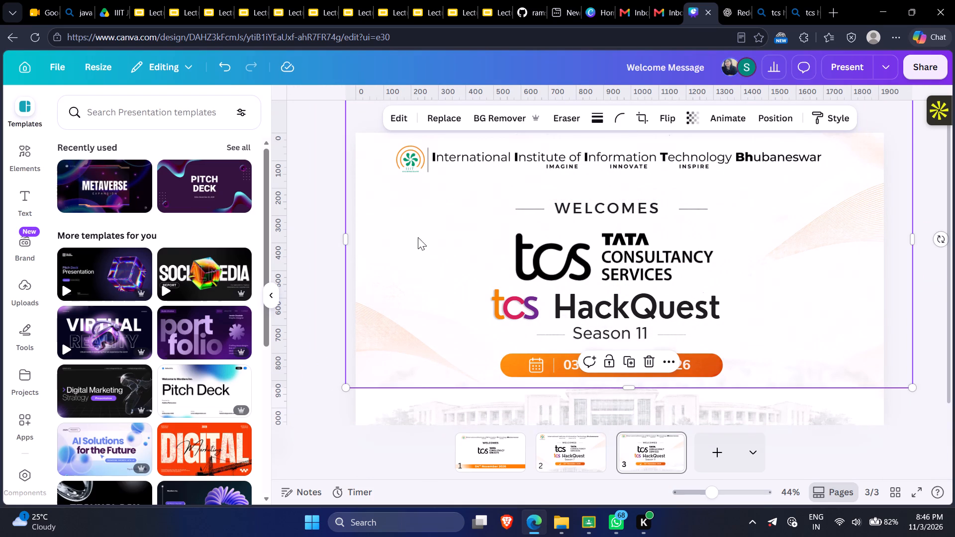
pyautogui.moveTo(402, 259); pyautogui.dragTo(400, 304)
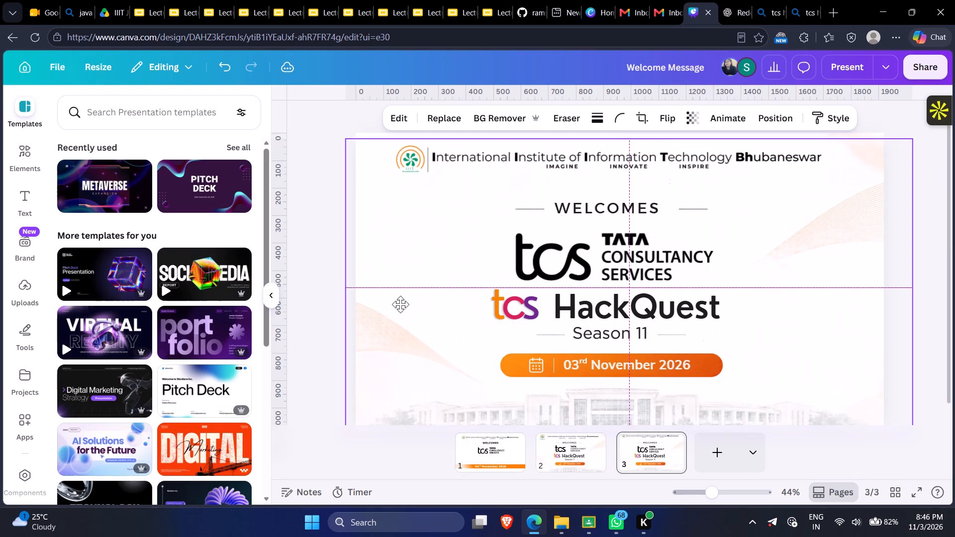
pyautogui.moveTo(400, 304); pyautogui.dragTo(392, 301)
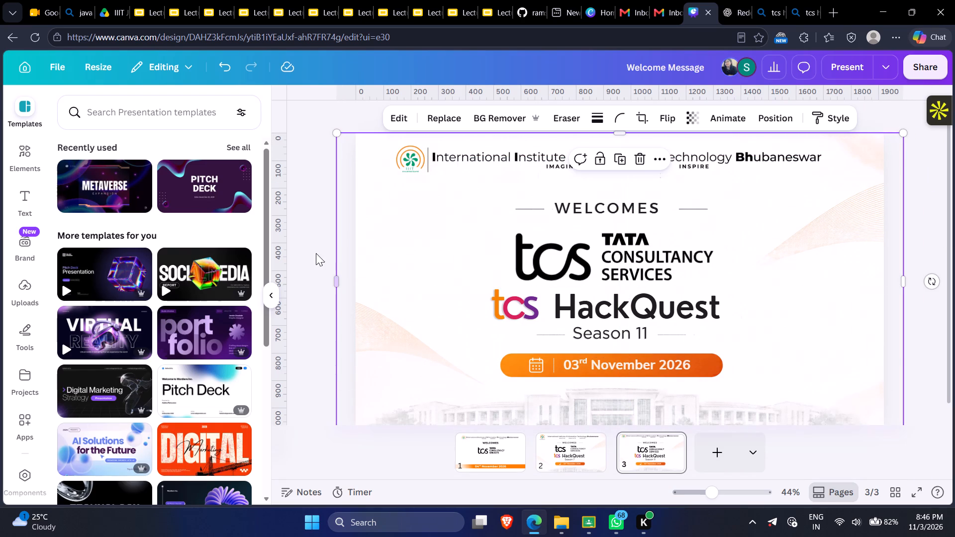
pyautogui.click(316, 253)
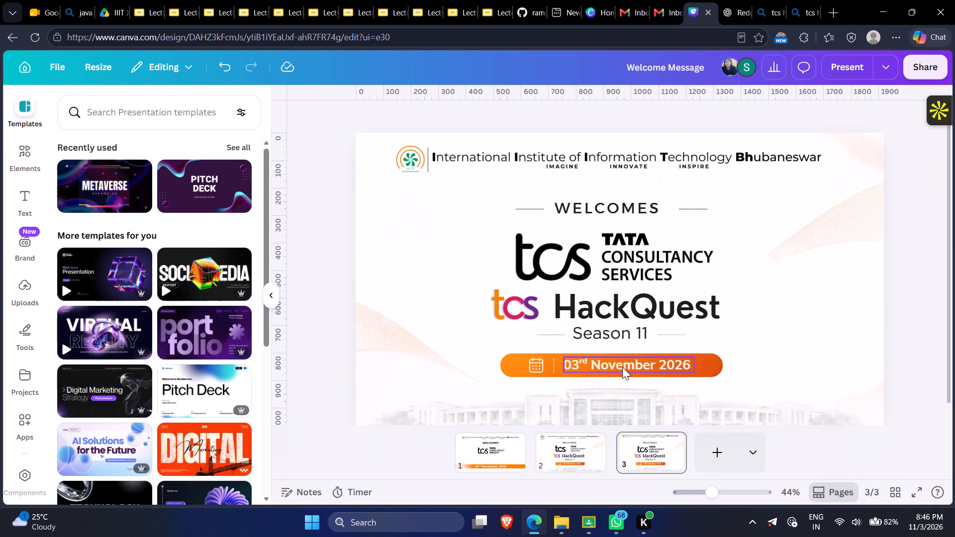
# Change the date in the orange banner on page 3 to "04th November 2026", with the "th" as superscript.
pyautogui.doubleClick(569, 369)
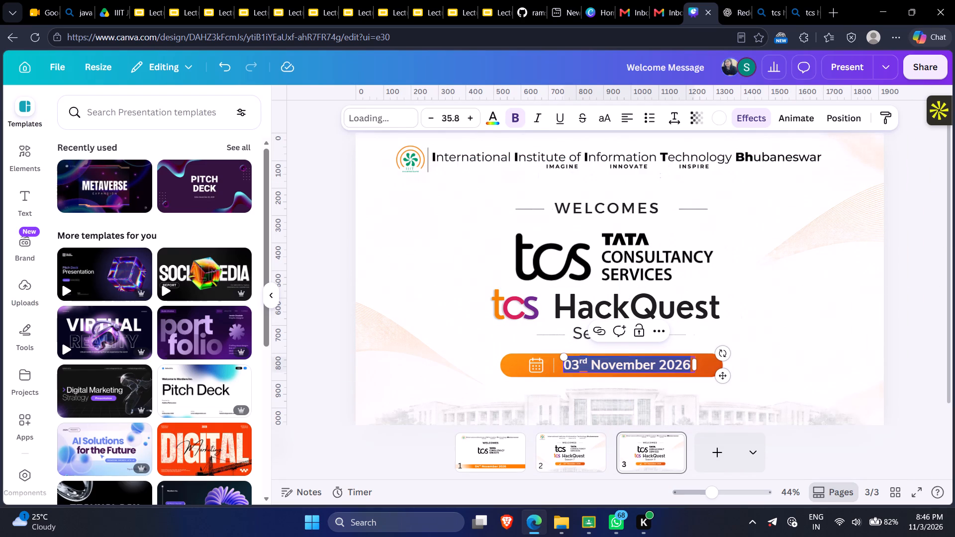
pyautogui.click(578, 370)
pyautogui.press('BackSpace')
pyautogui.press('4')
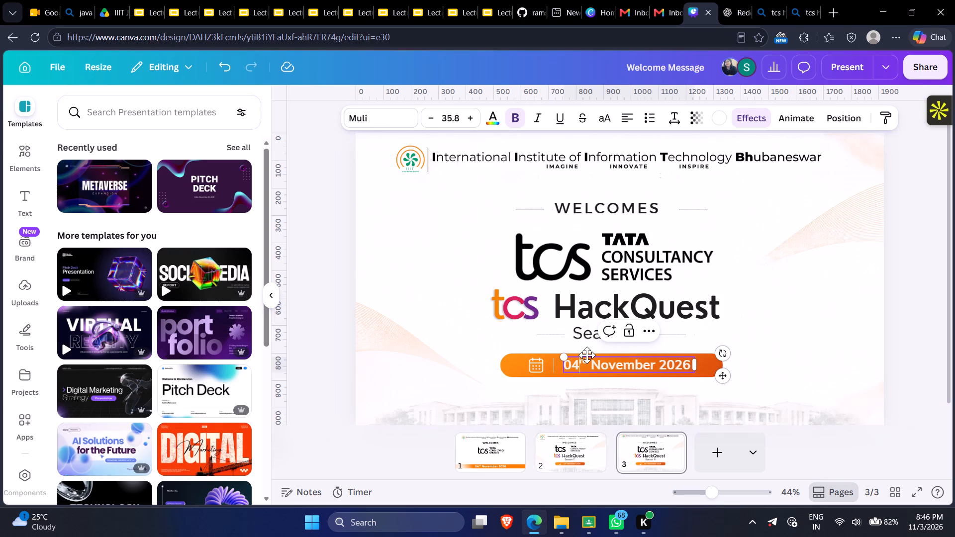
pyautogui.press('Right')
pyautogui.press('BackSpace')
pyautogui.press('t')
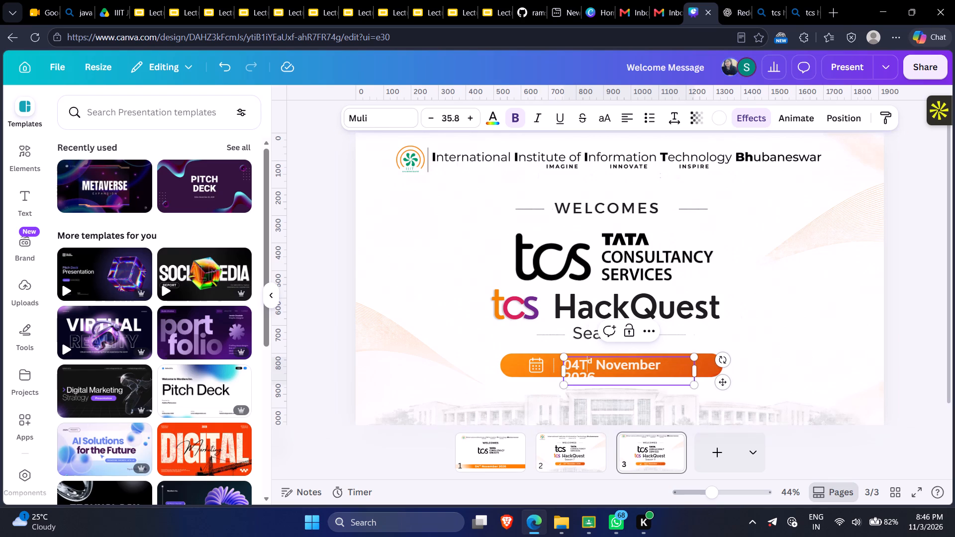
pyautogui.press('BackSpace')
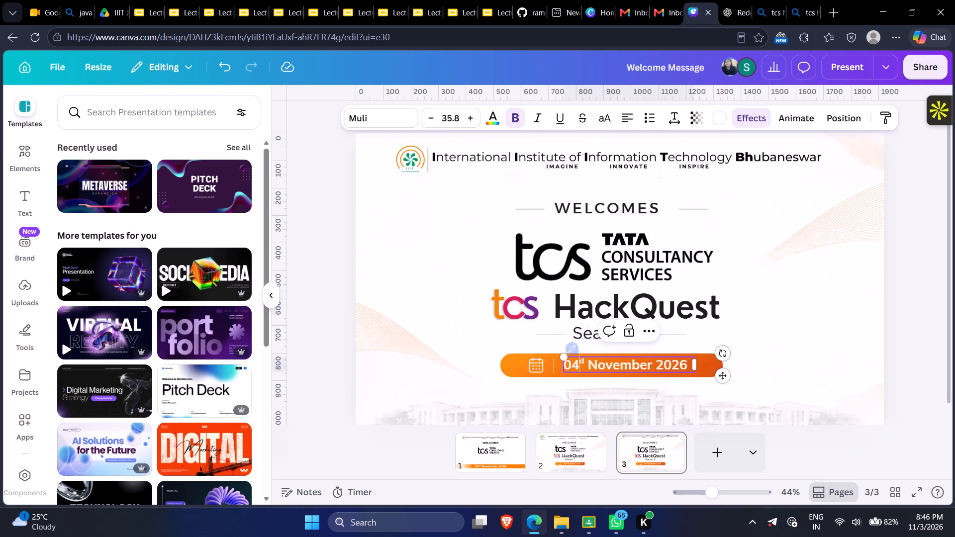
pyautogui.click(583, 361)
pyautogui.write('TH')
pyautogui.press('BackSpace')
pyautogui.write('th')
pyautogui.press('Left')
pyautogui.press('Left')
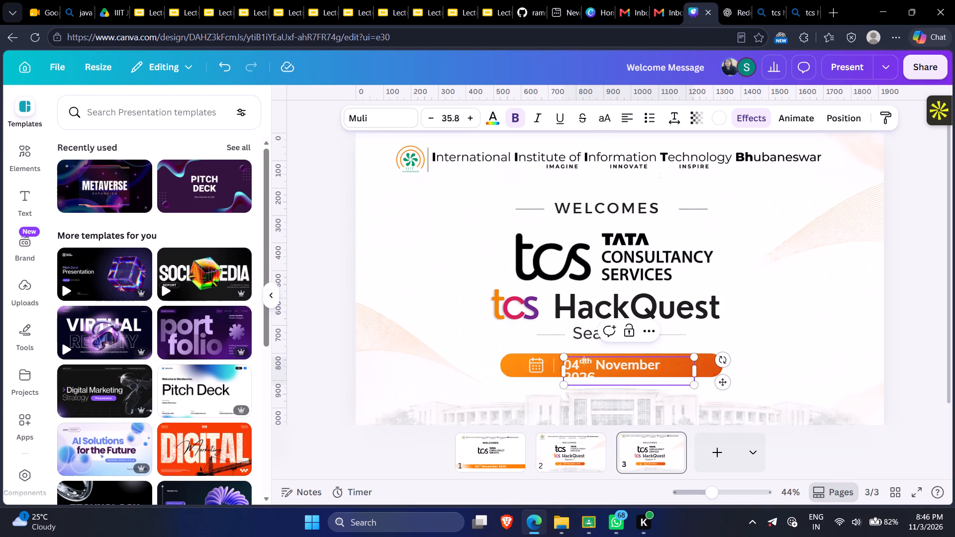
pyautogui.press('BackSpace')
pyautogui.click(904, 336)
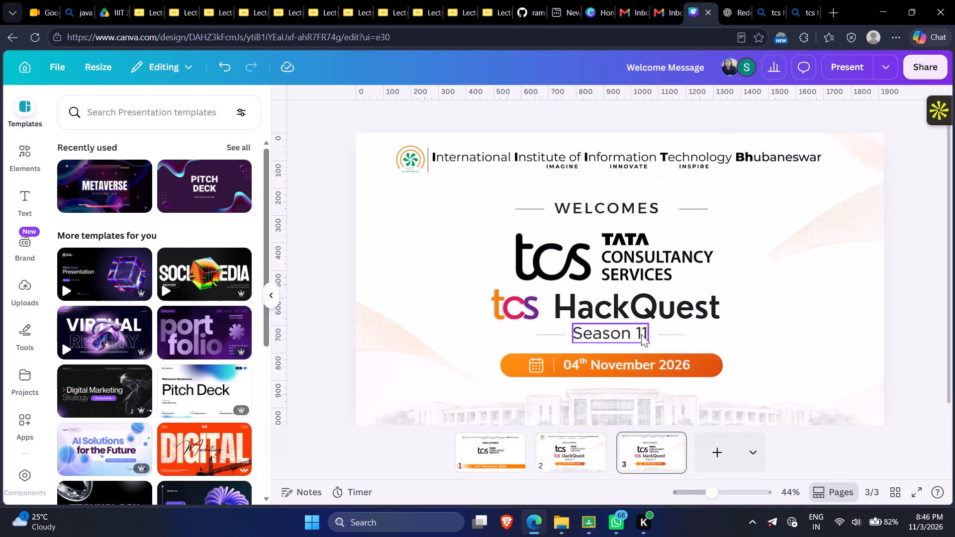
# Delete the small stray element at page 3's right edge, just above the building image, and check the remaining elements.
pyautogui.moveTo(315, 109); pyautogui.dragTo(943, 474)
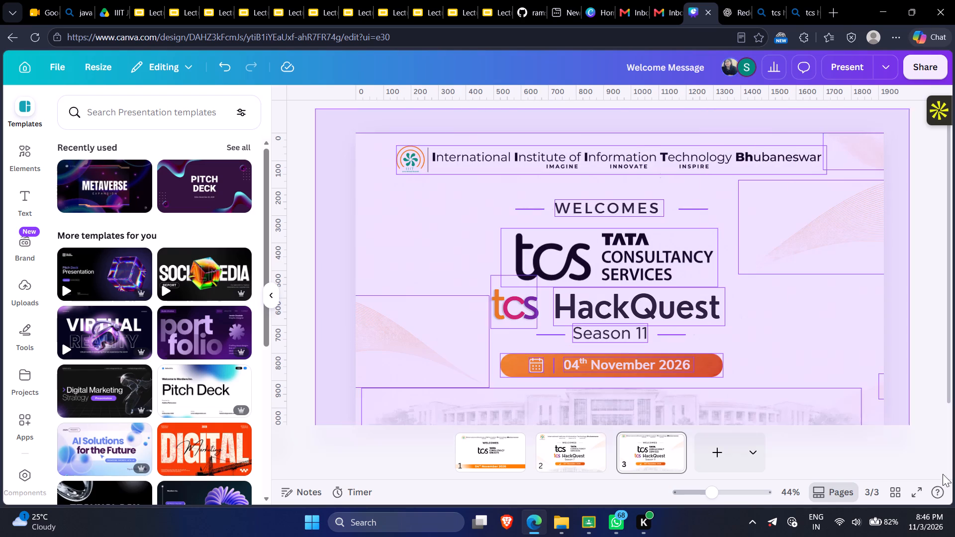
pyautogui.moveTo(943, 474); pyautogui.dragTo(954, 501)
pyautogui.click(931, 401)
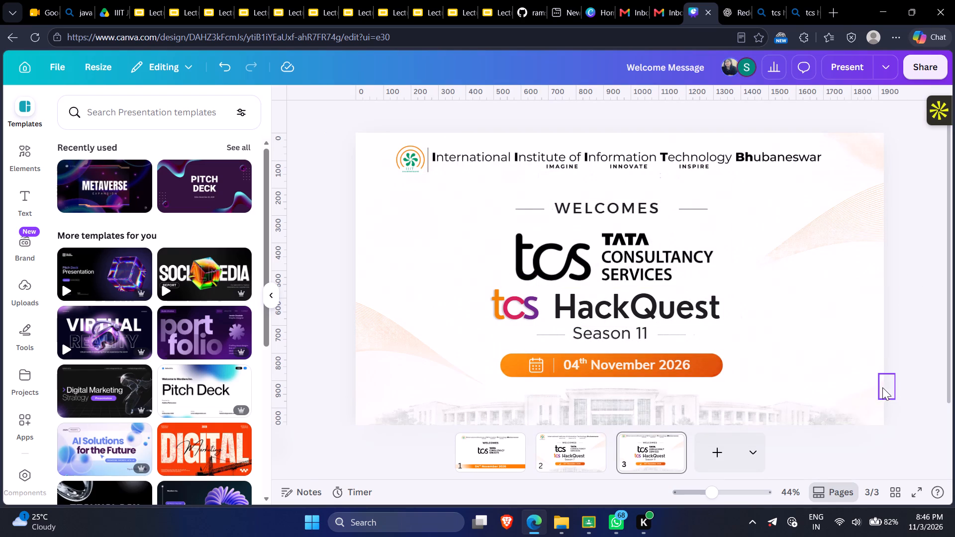
pyautogui.click(881, 387)
pyautogui.press('BackSpace')
pyautogui.hotkey('ctrl', 'a')
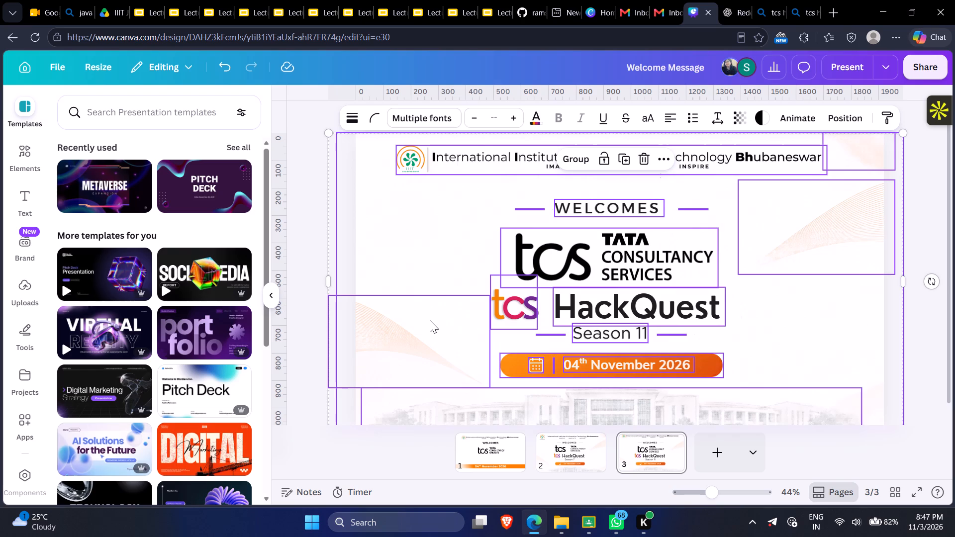
pyautogui.click(415, 219)
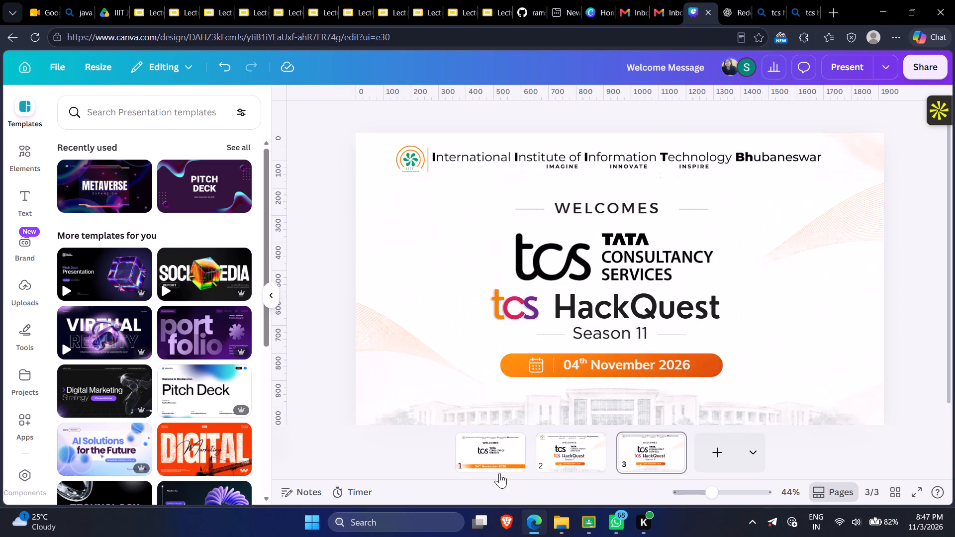
# Compare page 3 with page 1 and make the WELCOMES heading on page 3 bold.
pyautogui.click(469, 471)
pyautogui.click(628, 452)
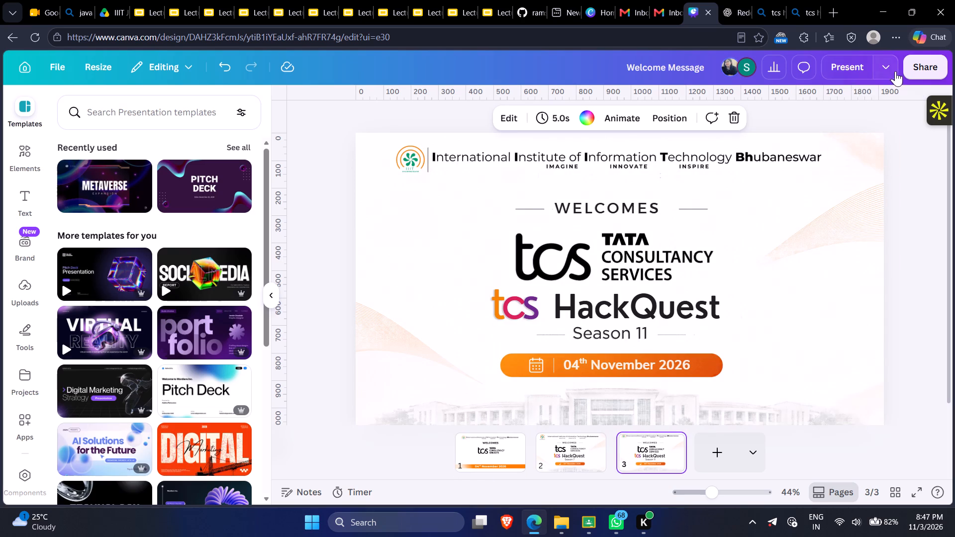
pyautogui.click(489, 458)
pyautogui.click(663, 445)
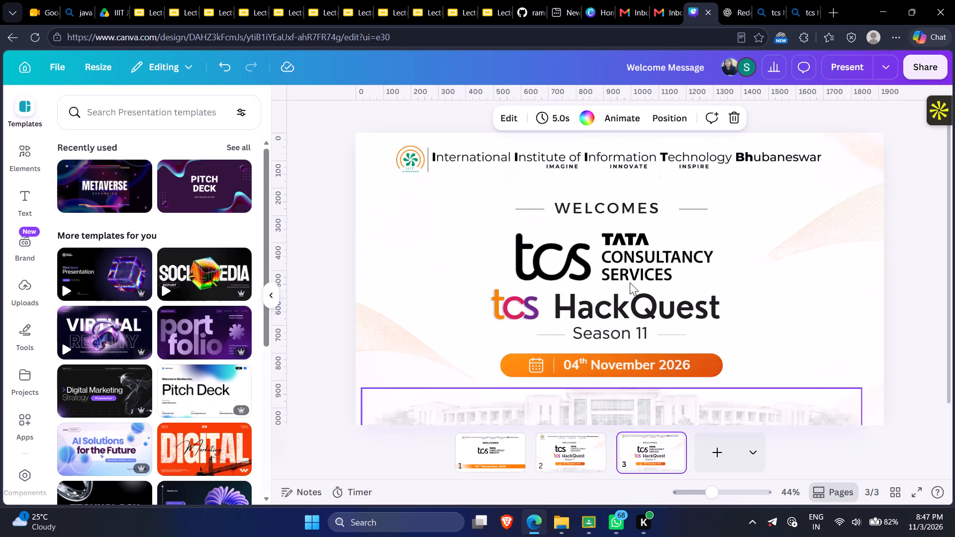
pyautogui.doubleClick(616, 208)
pyautogui.hotkey('ctrl', 'b')
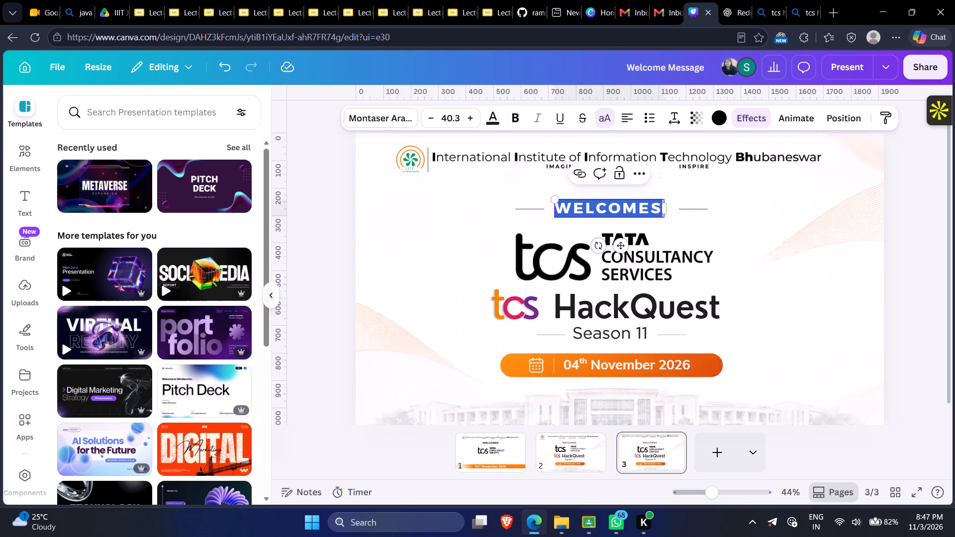
# Check page 3 against page 1 and download only page 3 as a digital PDF.
pyautogui.click(931, 263)
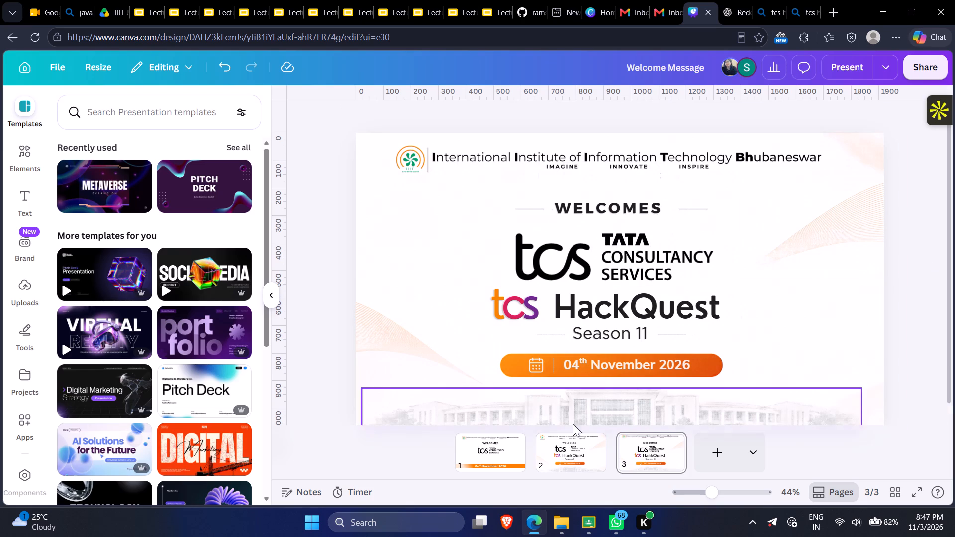
pyautogui.click(499, 463)
pyautogui.click(669, 452)
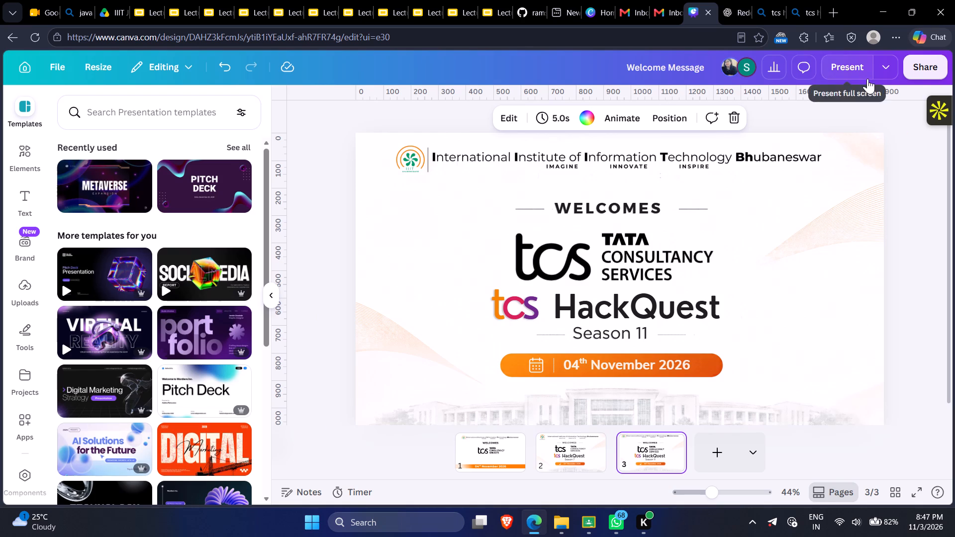
pyautogui.click(884, 72)
pyautogui.click(922, 74)
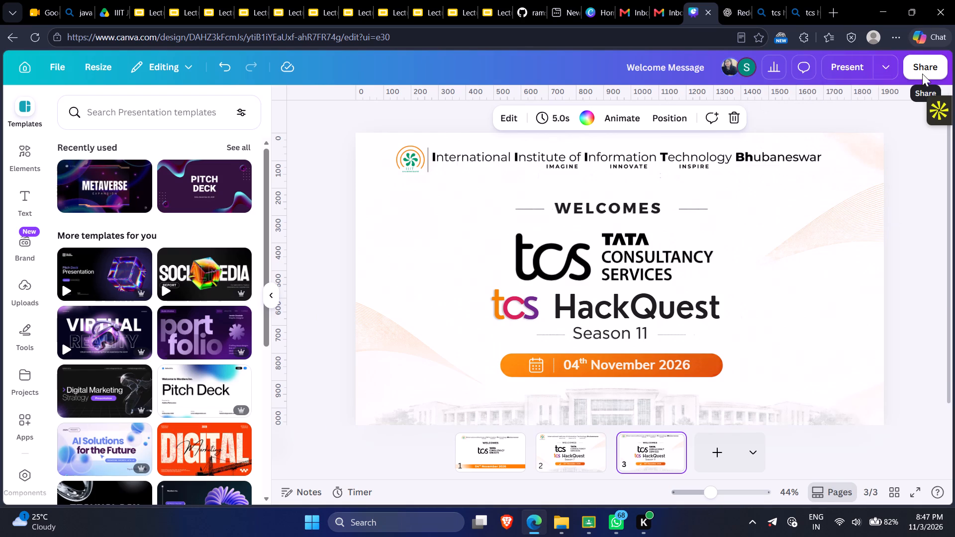
pyautogui.click(922, 74)
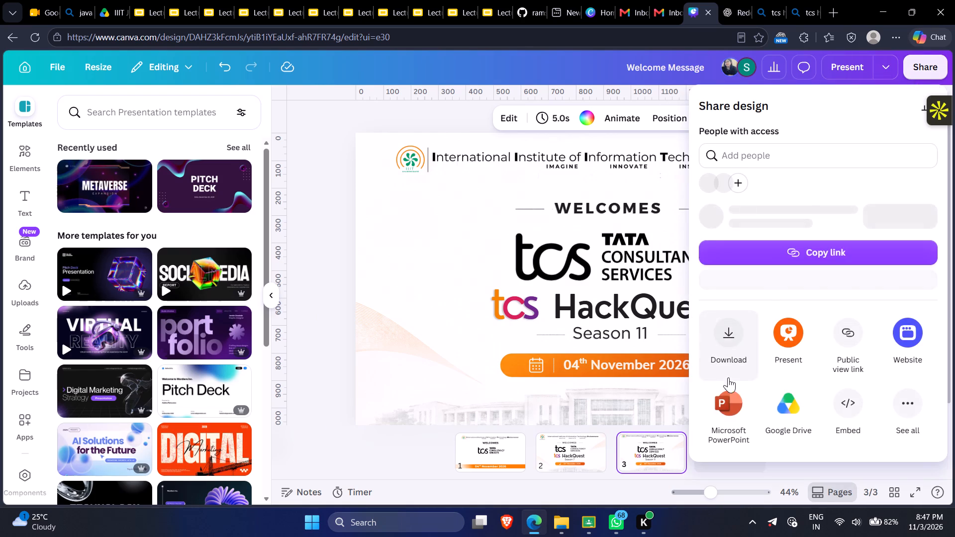
pyautogui.click(731, 348)
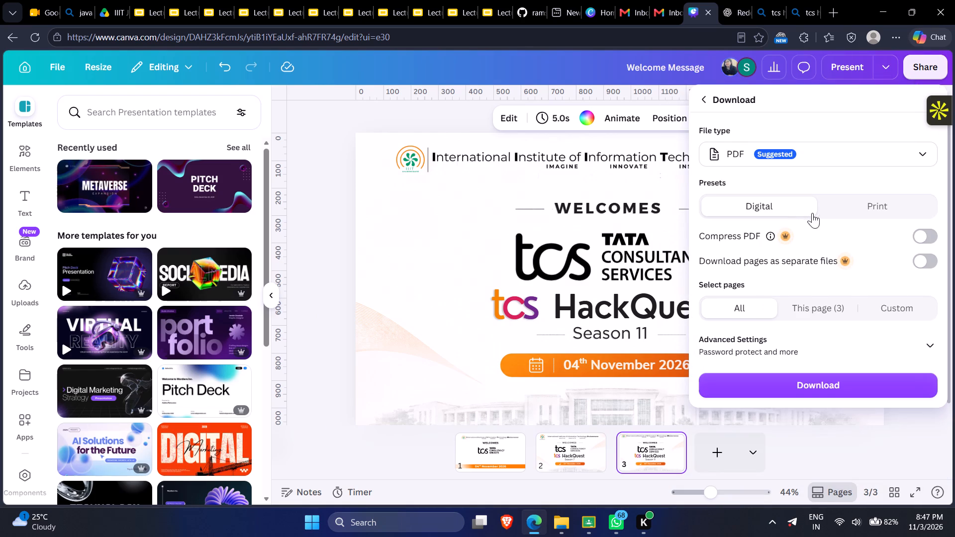
pyautogui.click(814, 301)
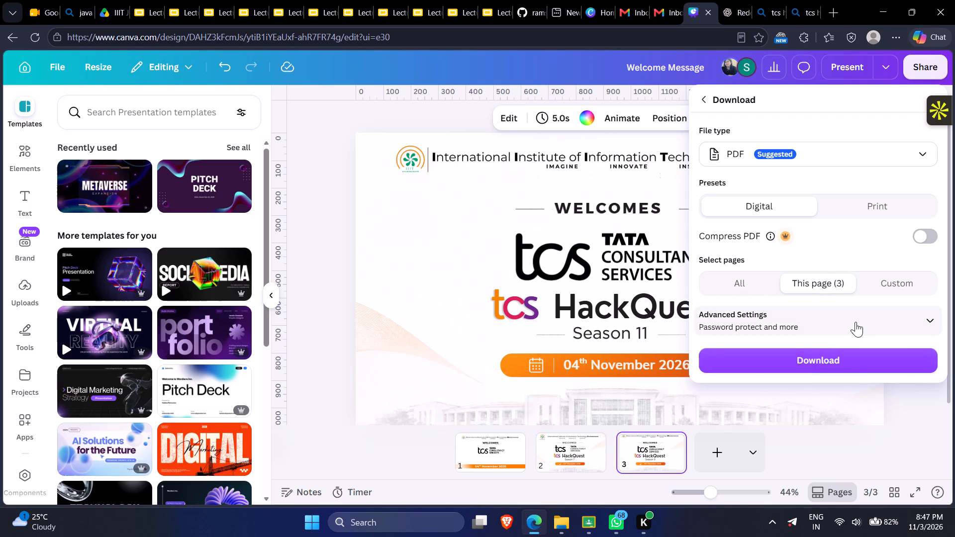
pyautogui.click(856, 322)
pyautogui.click(856, 322)
pyautogui.click(834, 355)
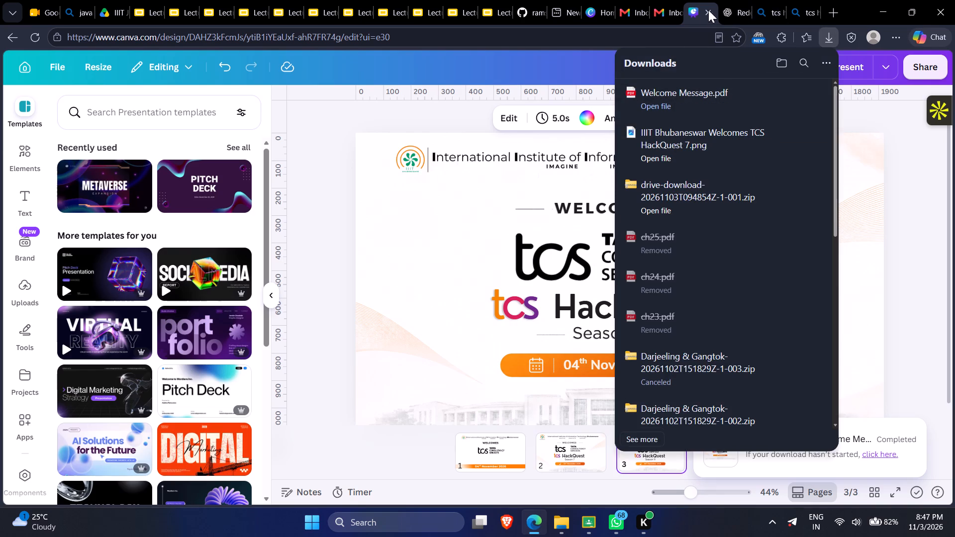
# Return to the Bing search for the HackQuest logo and change it to an image search for "tcs LOGO".
pyautogui.click(798, 0)
pyautogui.scroll(8, 387, 188)
pyautogui.scroll(-1, 387, 188)
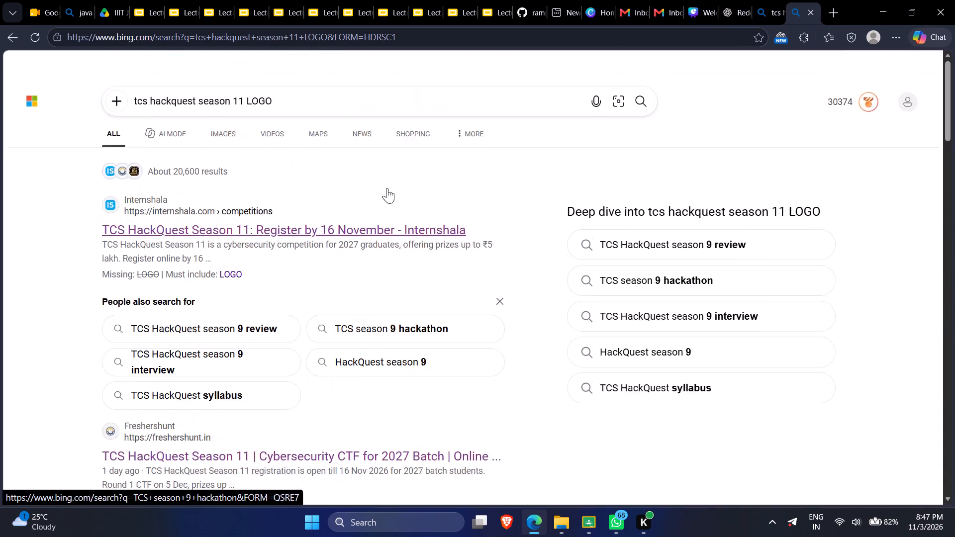
pyautogui.scroll(-1, 387, 188)
pyautogui.scroll(10, 387, 188)
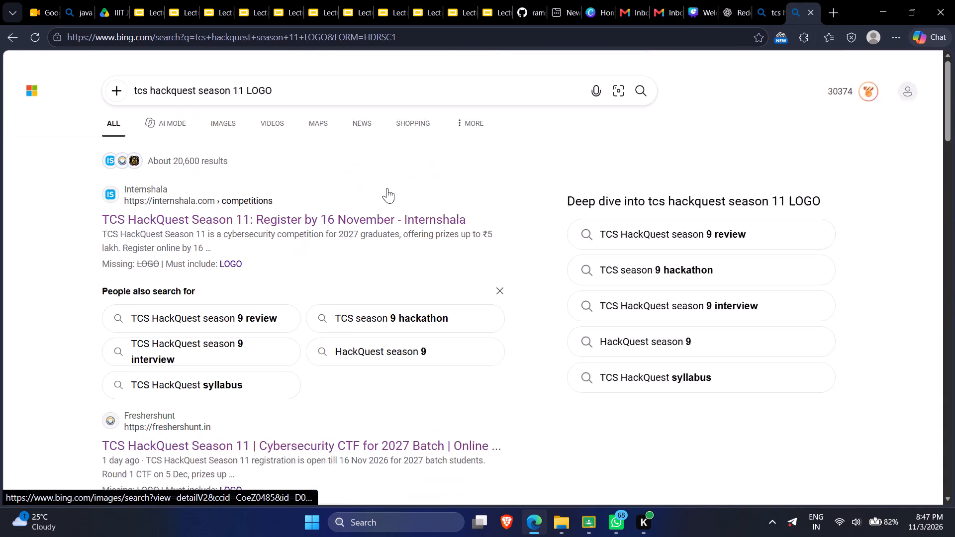
pyautogui.scroll(2, 387, 188)
pyautogui.click(220, 113)
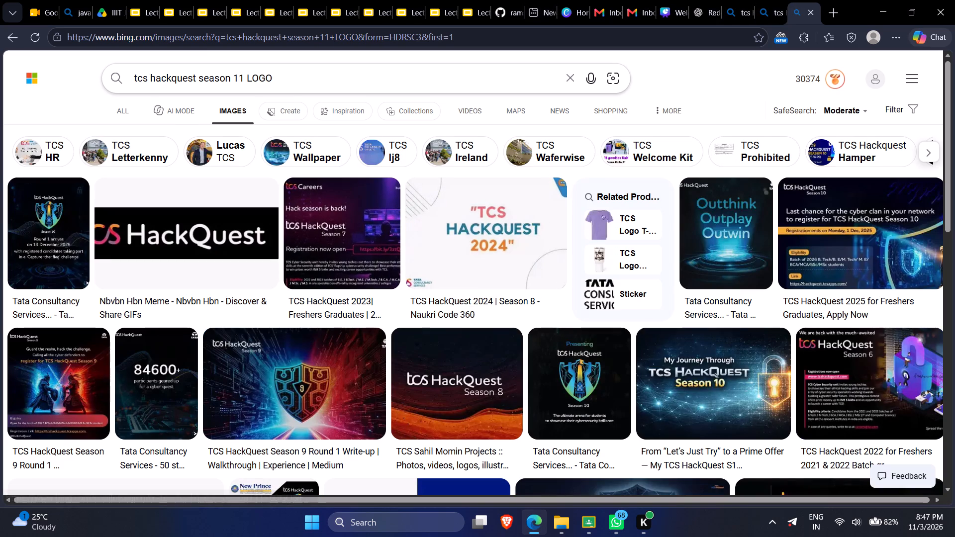
pyautogui.moveTo(154, 77); pyautogui.dragTo(230, 76)
pyautogui.press('BackSpace')
pyautogui.press('Delete')
pyautogui.press('Delete')
pyautogui.press('BackSpace')
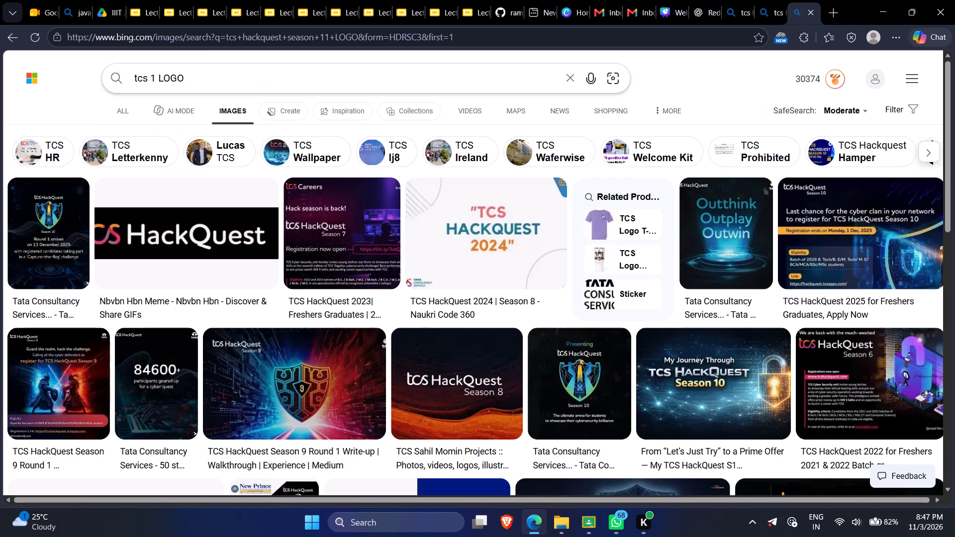
pyautogui.press('BackSpace')
pyautogui.press('Delete')
pyautogui.press('Return')
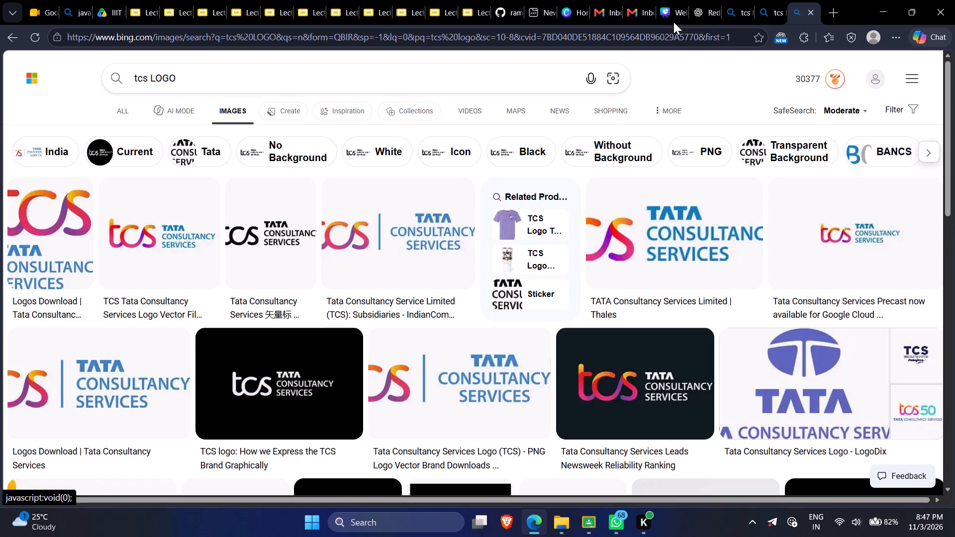
# Check the tcs mark on the slide against the image results and refine the image search to "tcs LOGO png".
pyautogui.click(671, 3)
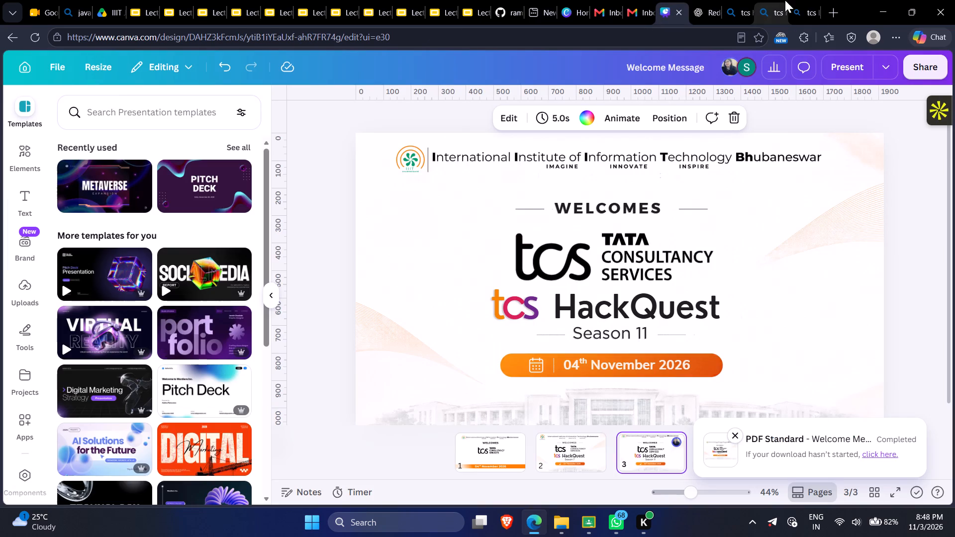
pyautogui.click(802, 0)
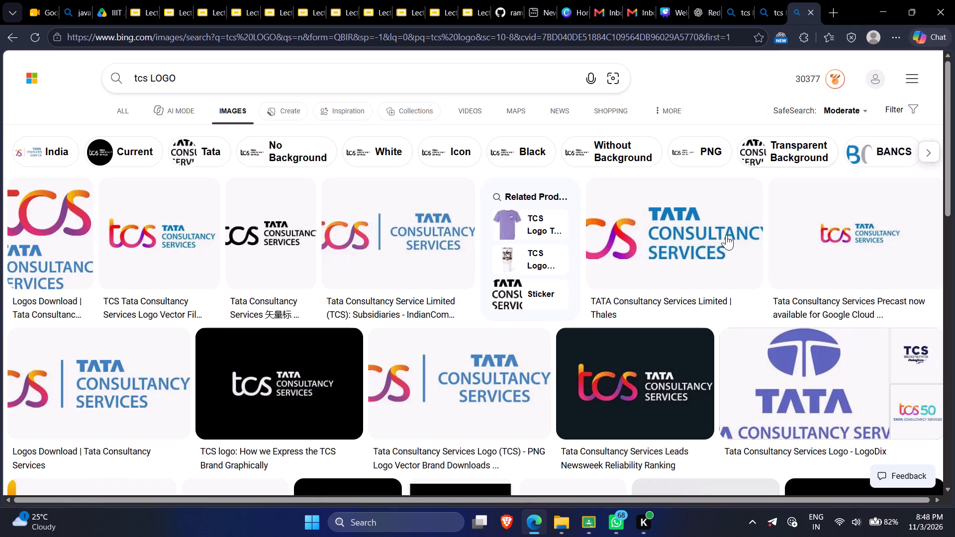
pyautogui.scroll(-1, 476, 393)
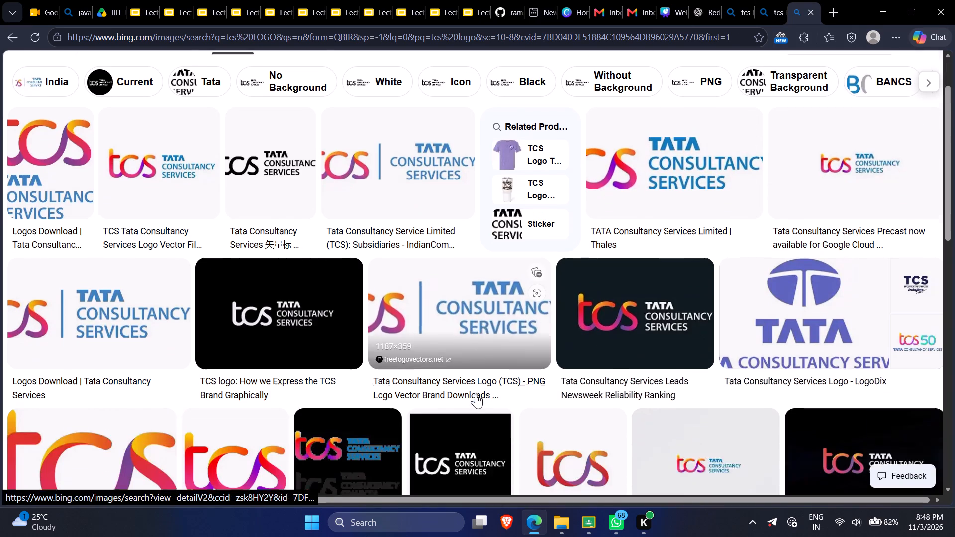
pyautogui.scroll(-2, 476, 393)
pyautogui.scroll(6, 202, 291)
pyautogui.click(198, 91)
pyautogui.press('space')
pyautogui.write('png')
pyautogui.press('Return')
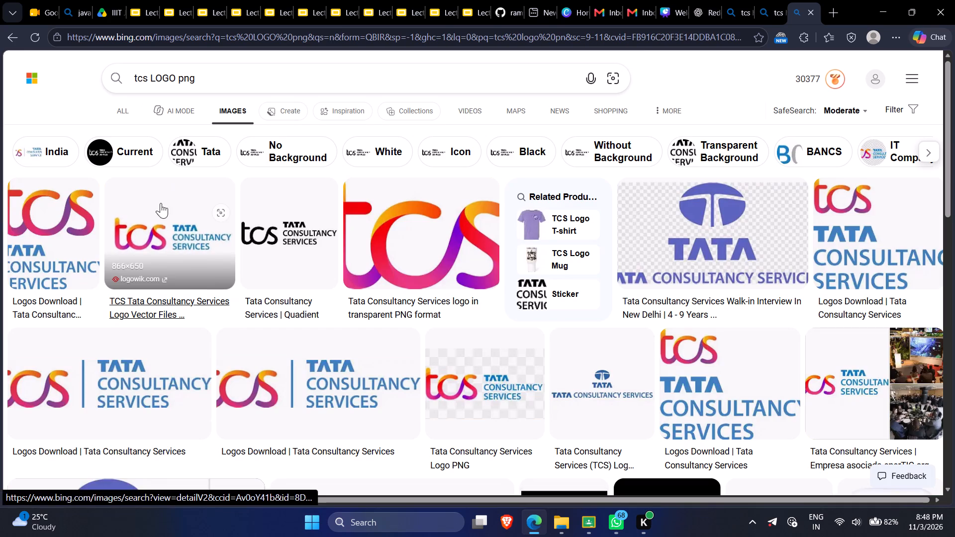
# Find and copy the multicolour tcs logo image with the blue TATA CONSULTANCY SERVICES text stacked below it.
pyautogui.click(406, 239)
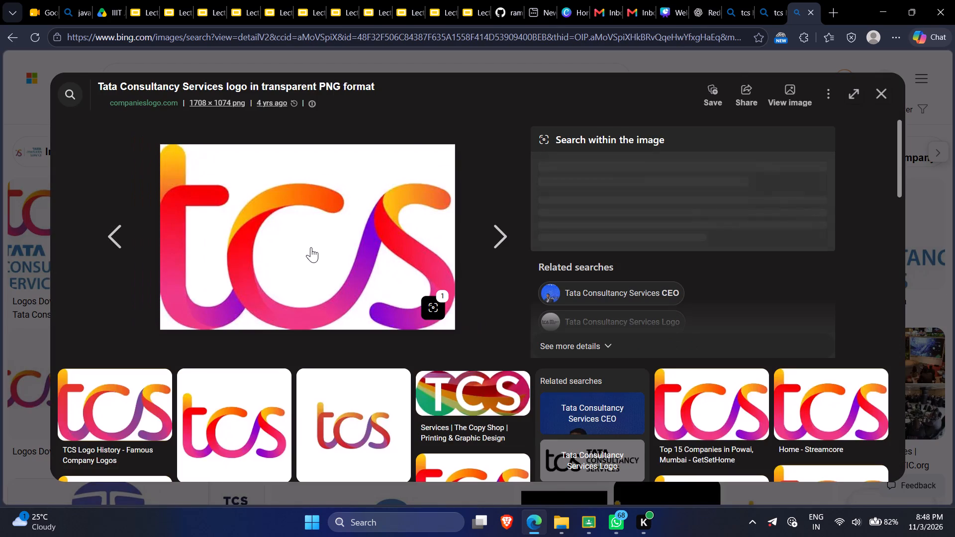
pyautogui.click(883, 90)
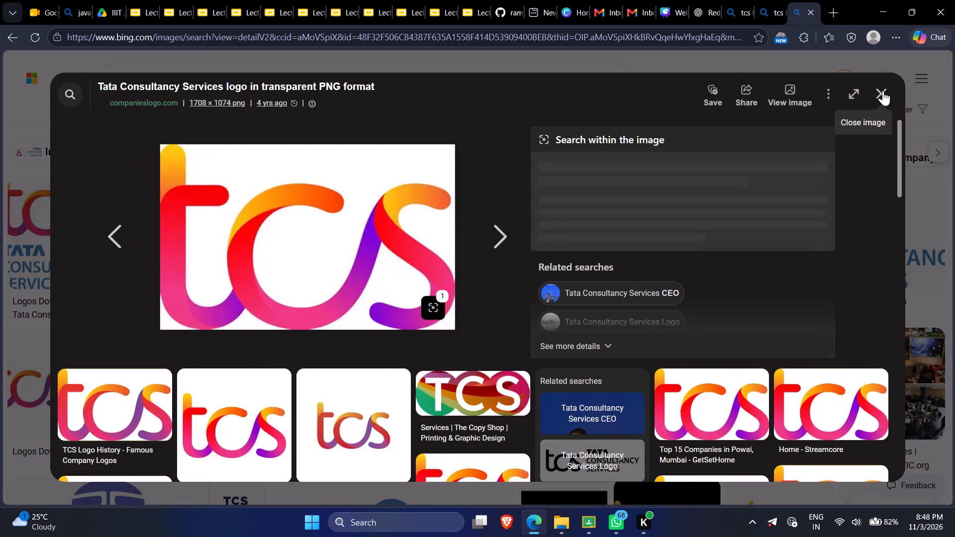
pyautogui.click(50, 234)
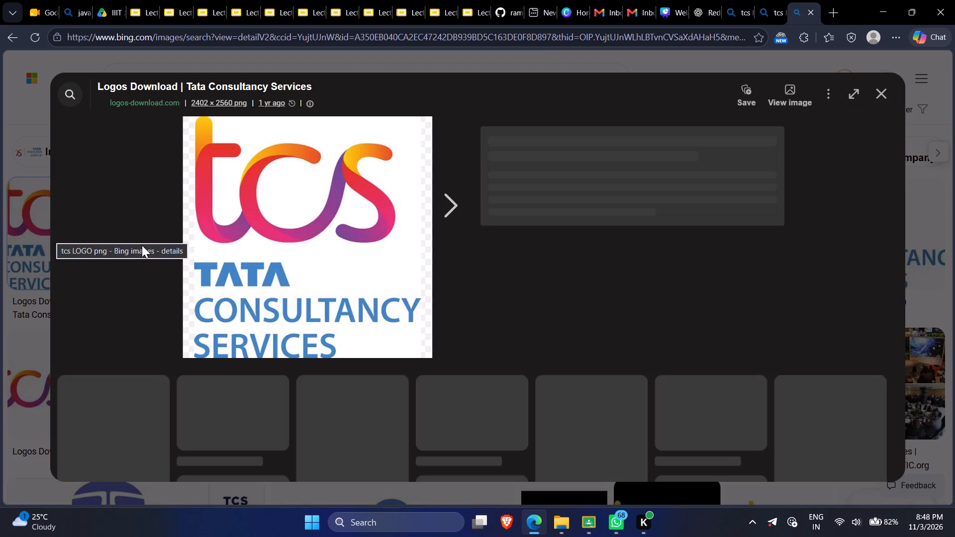
pyautogui.rightClick(310, 234)
pyautogui.click(363, 279)
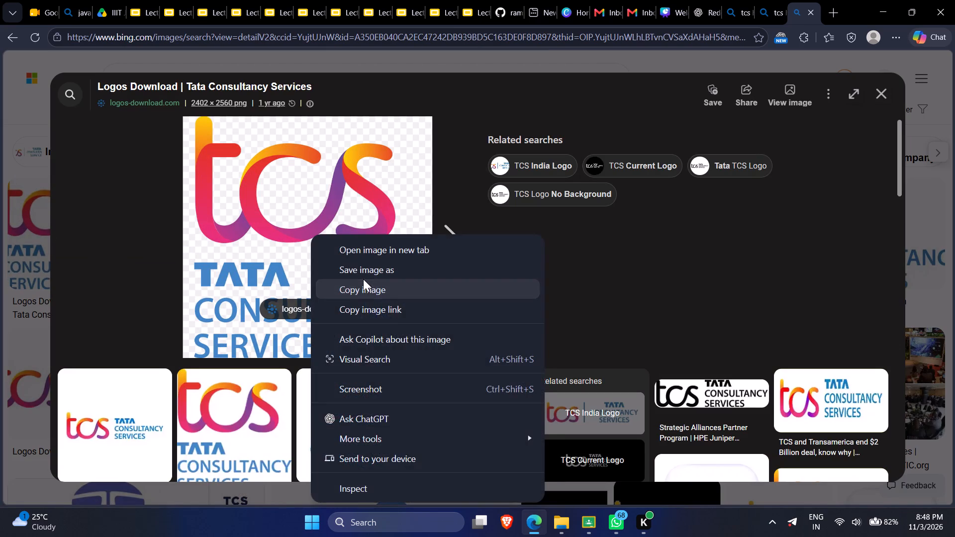
# Paste the copied tcs logo onto page 3 of the Canva design and move it toward the page's left side.
pyautogui.click(665, 0)
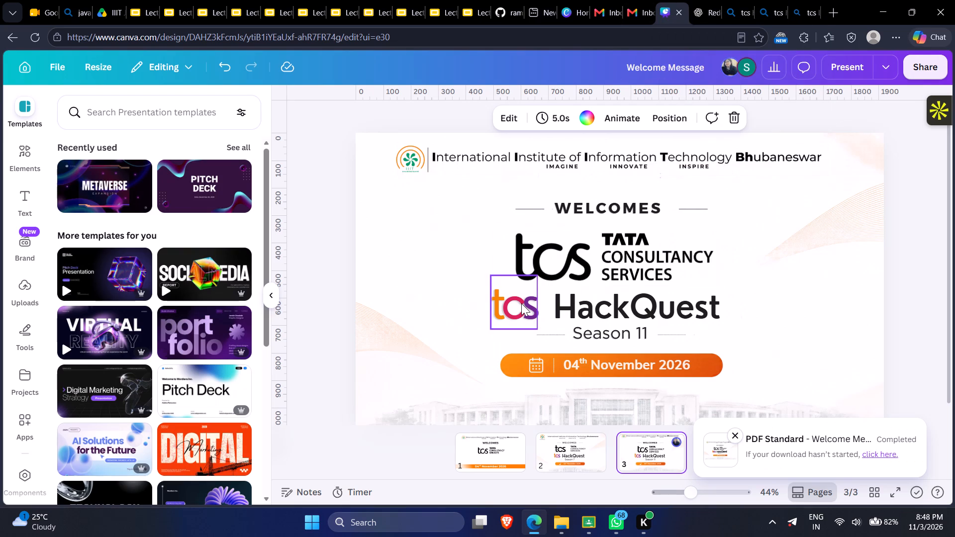
pyautogui.click(520, 304)
pyautogui.hotkey('ctrl', 'v')
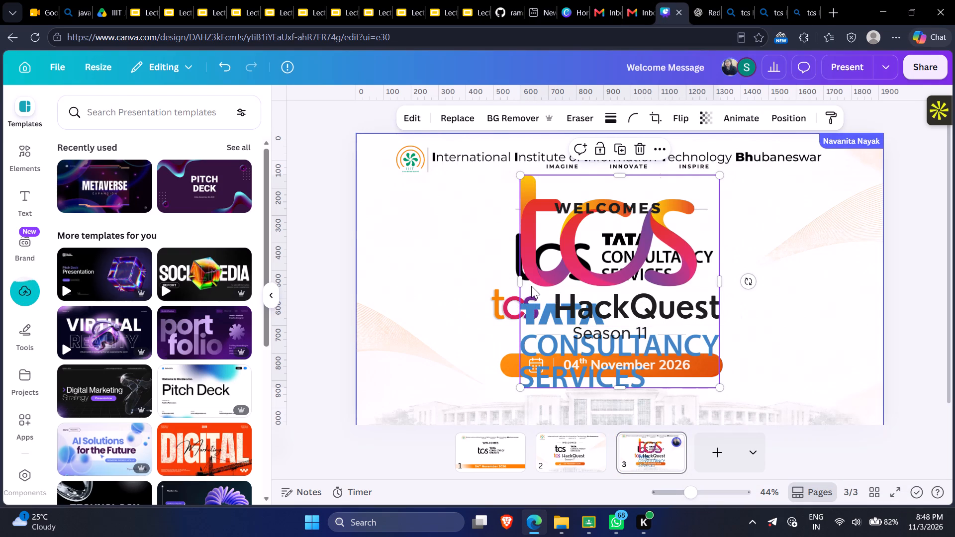
pyautogui.moveTo(531, 286); pyautogui.dragTo(404, 280)
# Crop the pasted logo from the bottom so only the multicolour tcs lettering is kept, without the TATA CONSULTANCY SERVICES text.
pyautogui.doubleClick(432, 274)
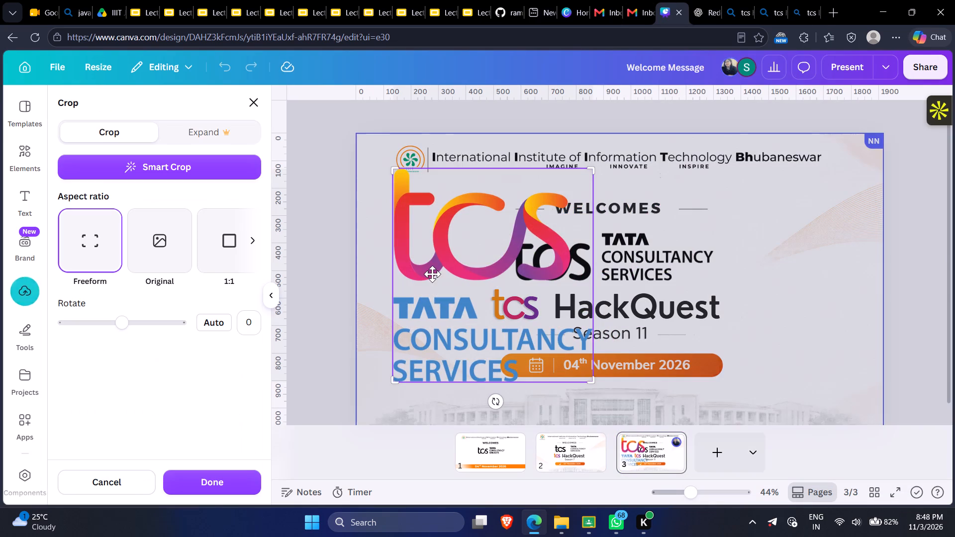
pyautogui.moveTo(394, 384); pyautogui.dragTo(387, 296)
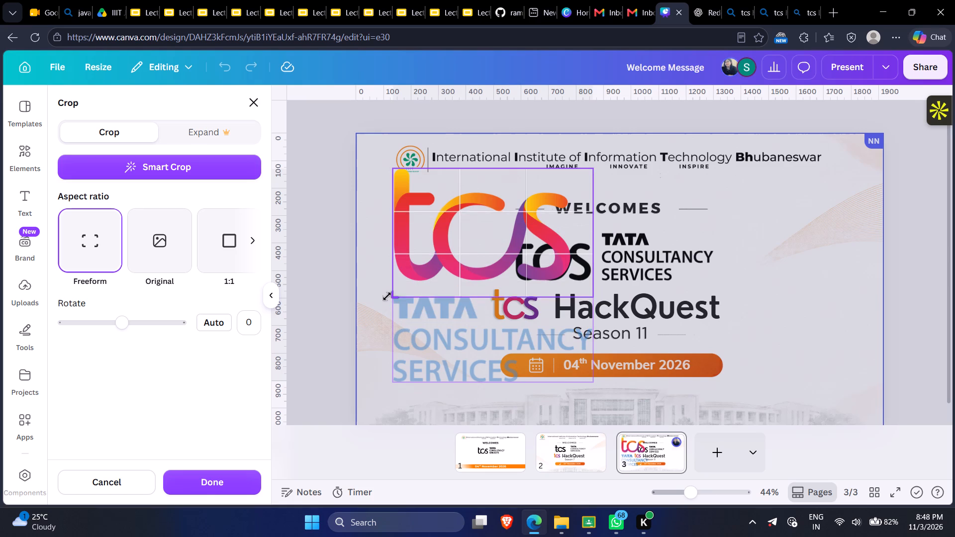
pyautogui.moveTo(387, 296); pyautogui.dragTo(386, 289)
pyautogui.press('Return')
pyautogui.press('Return')
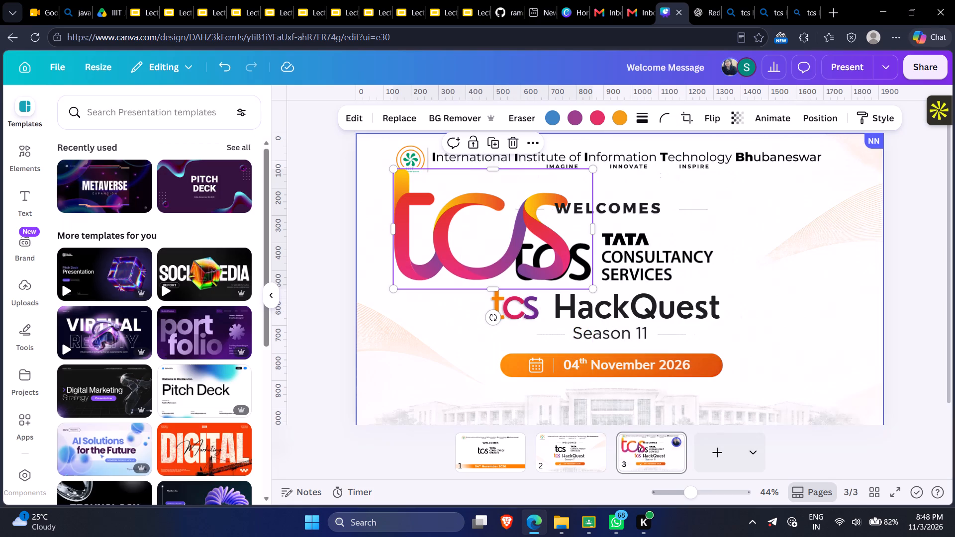
# Shrink the cropped tcs logo and align it over the old tcs mark beside the HackQuest text.
pyautogui.moveTo(594, 286); pyautogui.dragTo(483, 238)
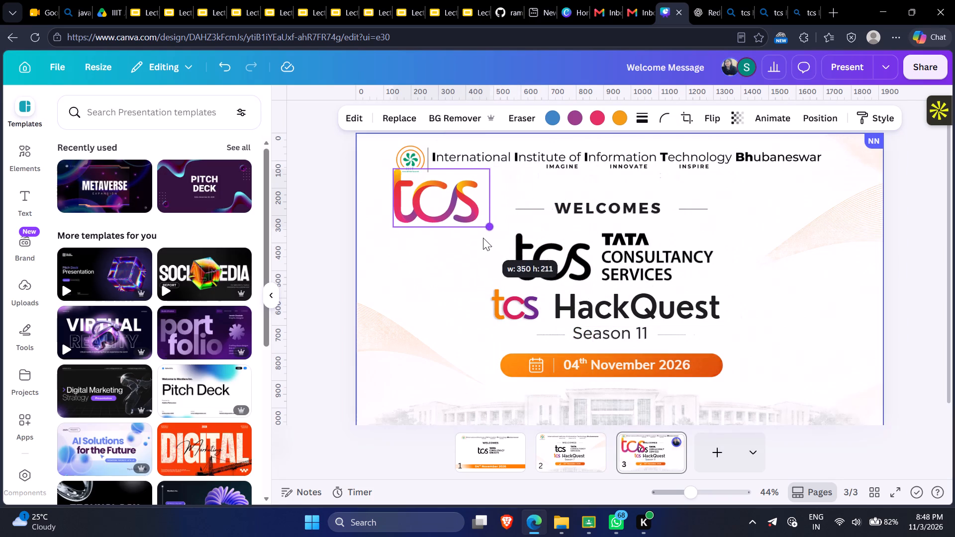
pyautogui.moveTo(433, 205); pyautogui.dragTo(477, 314)
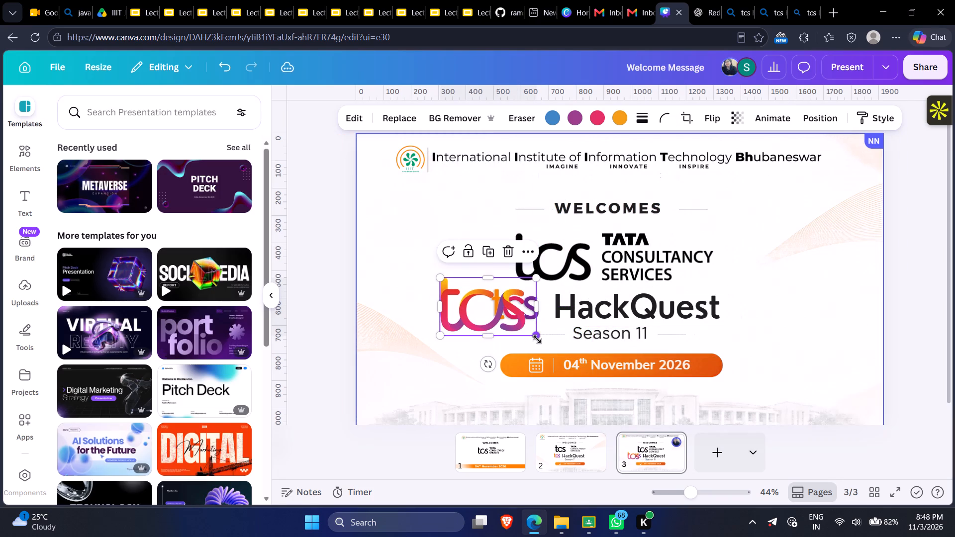
pyautogui.moveTo(537, 339); pyautogui.dragTo(488, 312)
pyautogui.moveTo(465, 289); pyautogui.dragTo(525, 308)
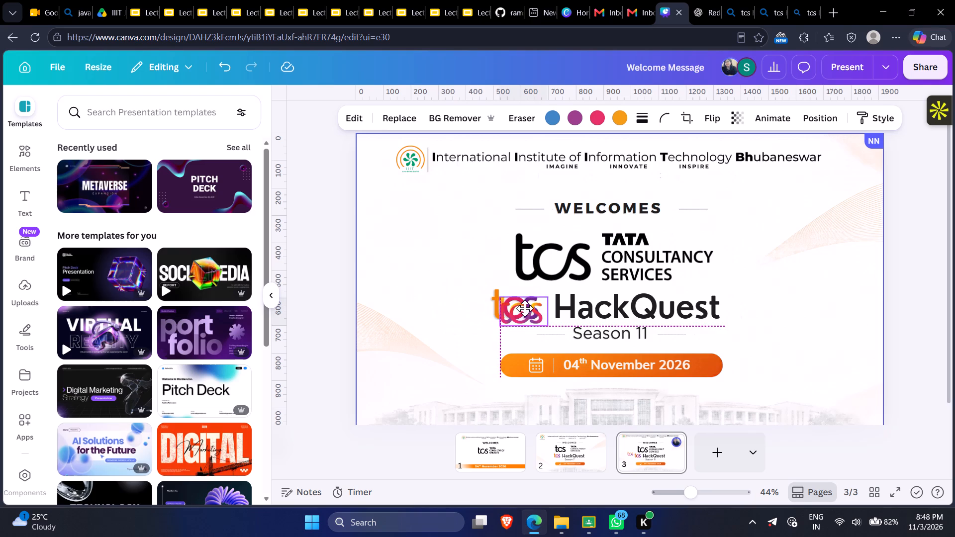
pyautogui.moveTo(525, 308); pyautogui.dragTo(521, 303)
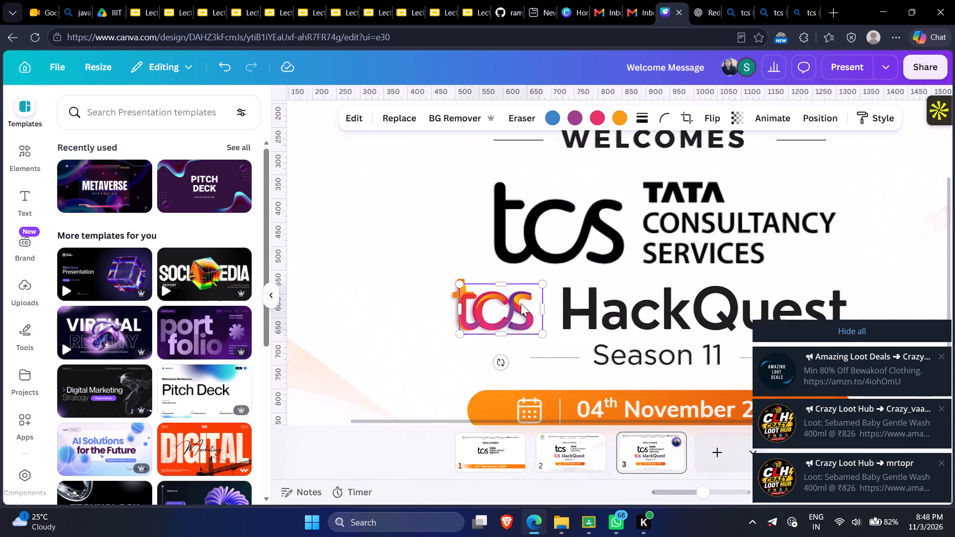
pyautogui.moveTo(483, 311); pyautogui.dragTo(477, 310)
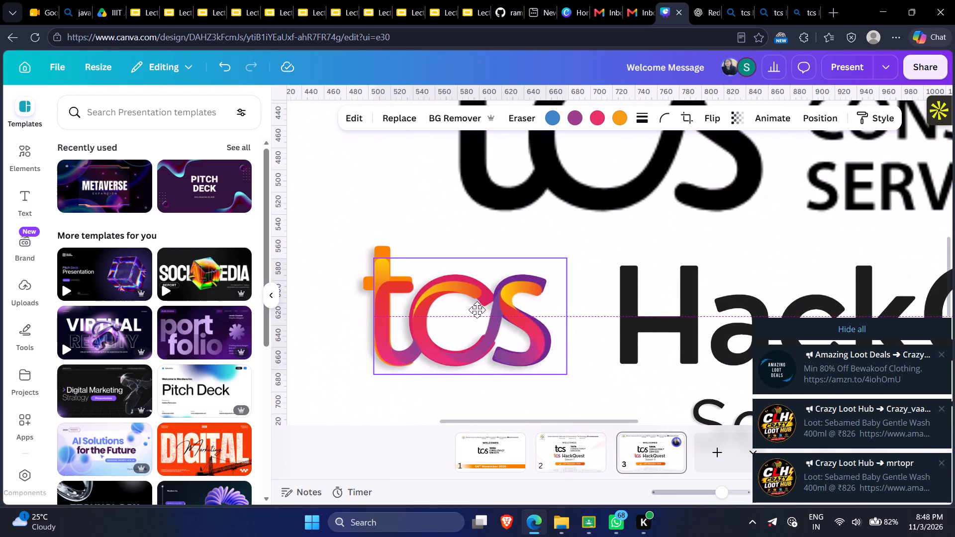
pyautogui.moveTo(477, 310); pyautogui.dragTo(477, 307)
pyautogui.moveTo(568, 367); pyautogui.dragTo(572, 378)
pyautogui.click(517, 322)
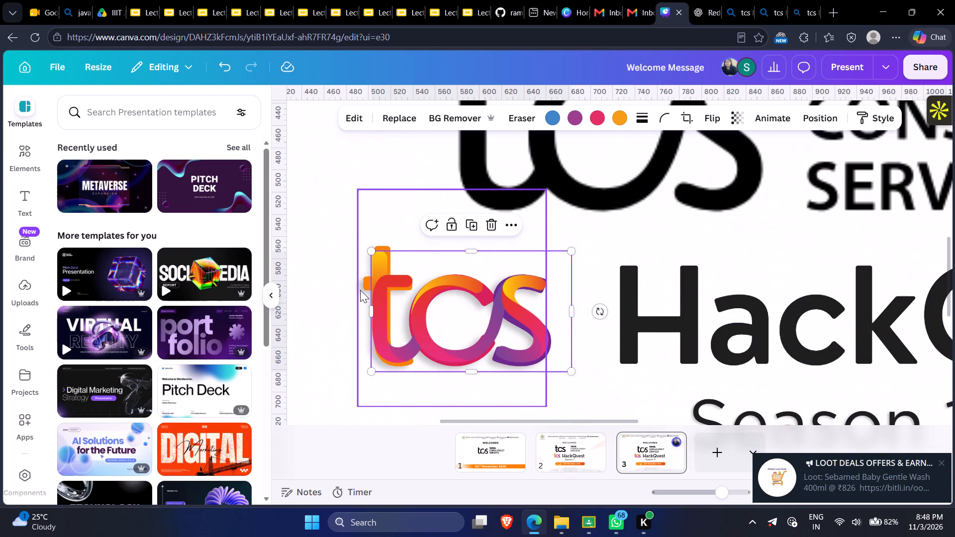
# Delete the old tcs mark behind the new multicolour tcs logo.
pyautogui.click(359, 286)
pyautogui.press('BackSpace')
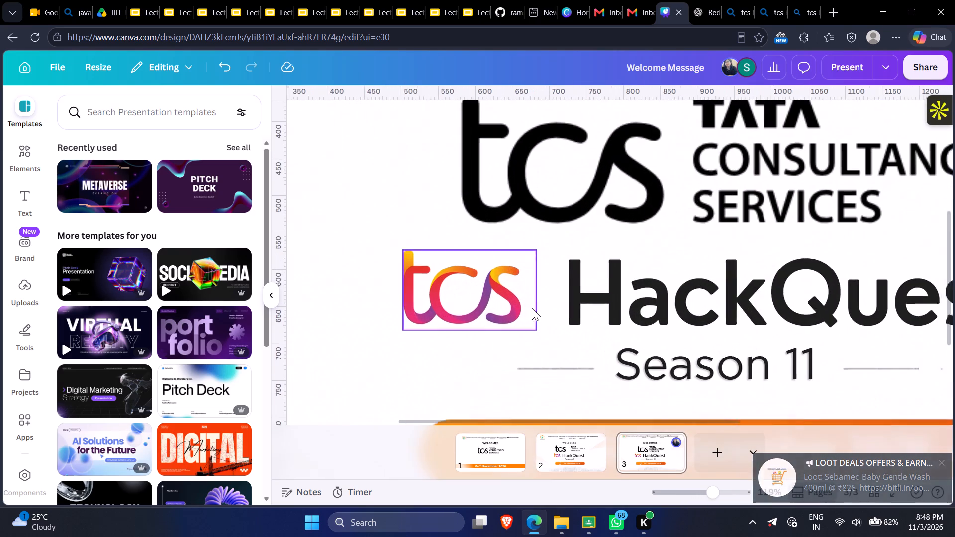
# Enlarge the new tcs logo slightly and line it up with the HackQuest text on its left side.
pyautogui.click(491, 301)
pyautogui.moveTo(537, 329); pyautogui.dragTo(549, 335)
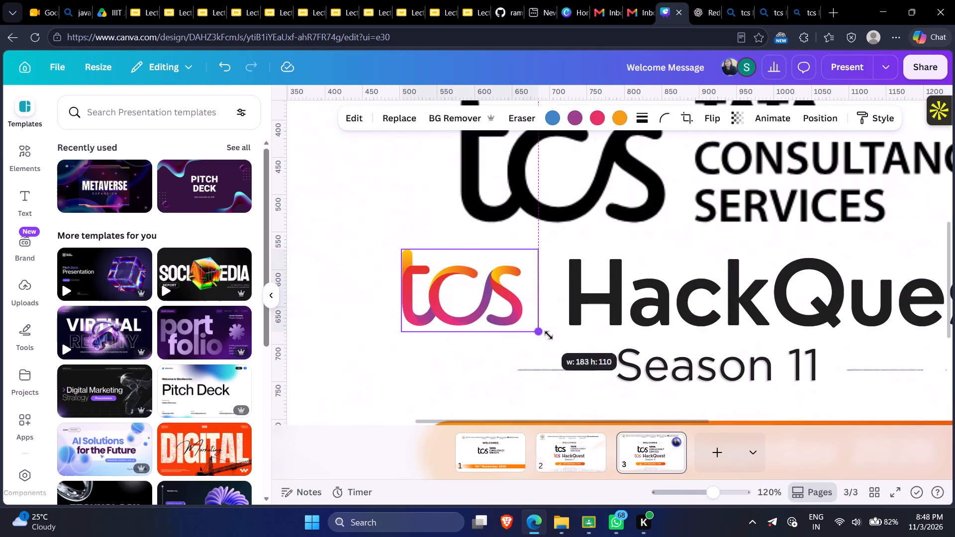
pyautogui.moveTo(549, 335); pyautogui.dragTo(550, 336)
pyautogui.moveTo(494, 309); pyautogui.dragTo(487, 304)
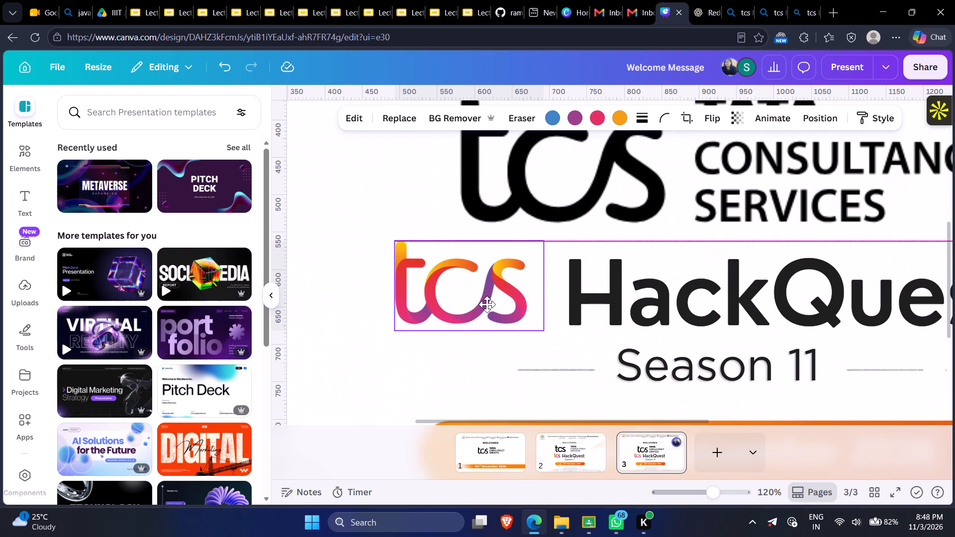
pyautogui.moveTo(487, 304); pyautogui.dragTo(488, 306)
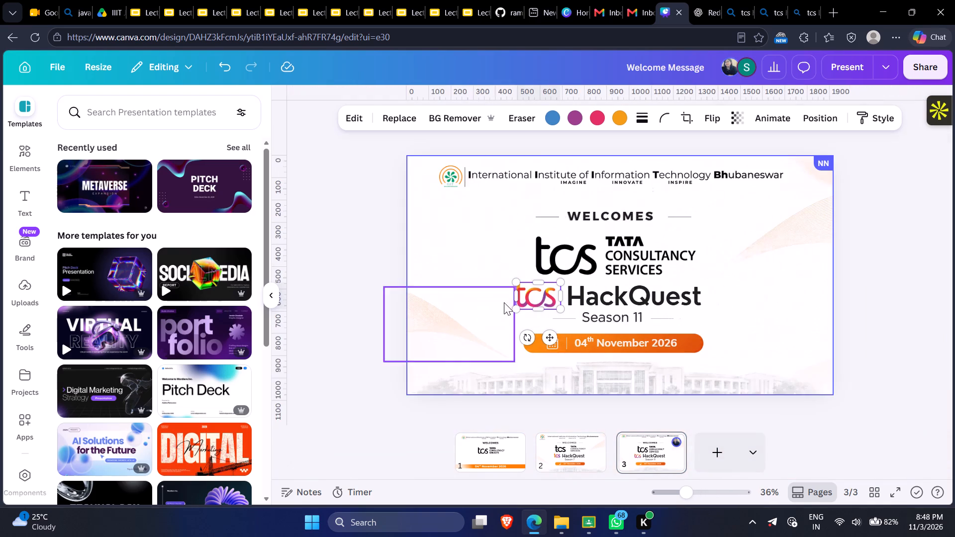
# Compare the page 2 version of the welcome slide with the page 3 version.
pyautogui.click(855, 286)
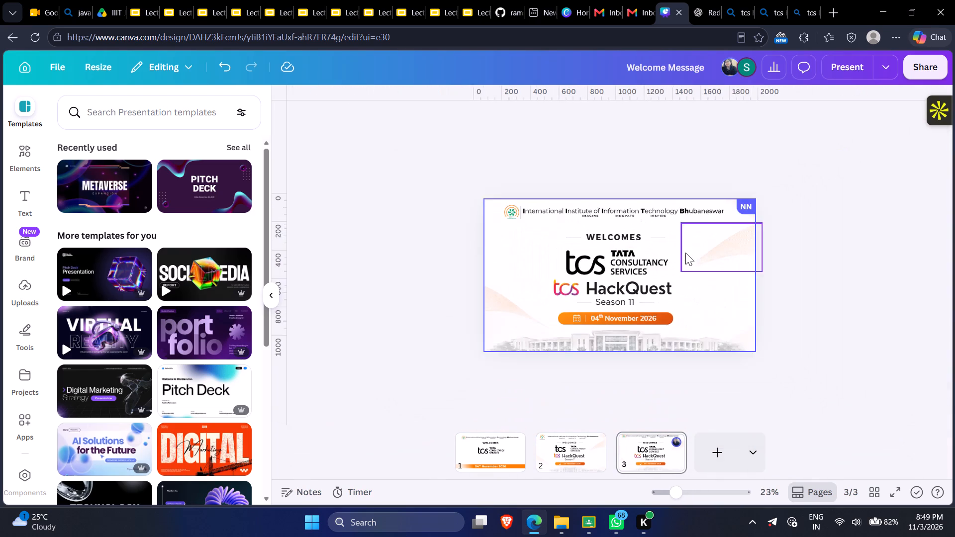
pyautogui.click(407, 134)
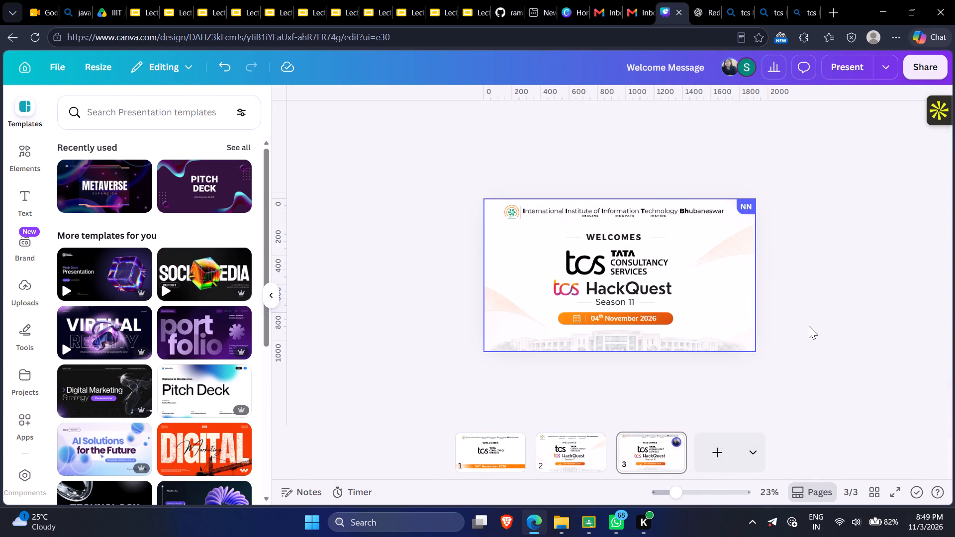
pyautogui.click(574, 449)
pyautogui.click(648, 454)
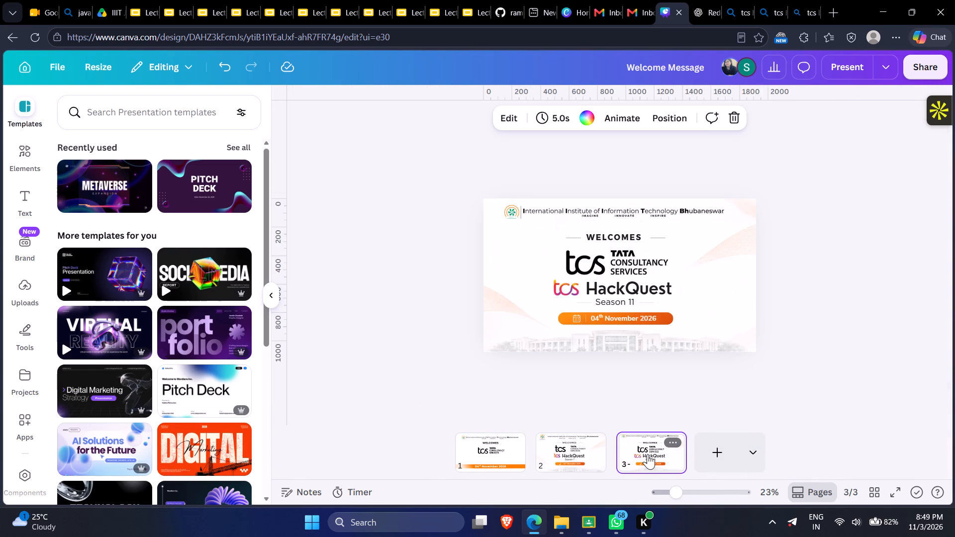
pyautogui.click(578, 460)
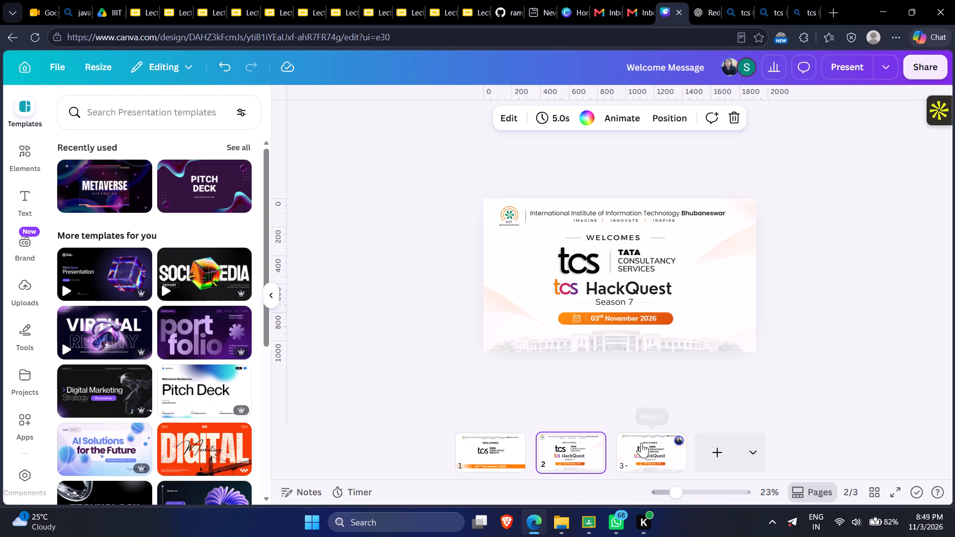
pyautogui.click(641, 443)
pyautogui.click(573, 459)
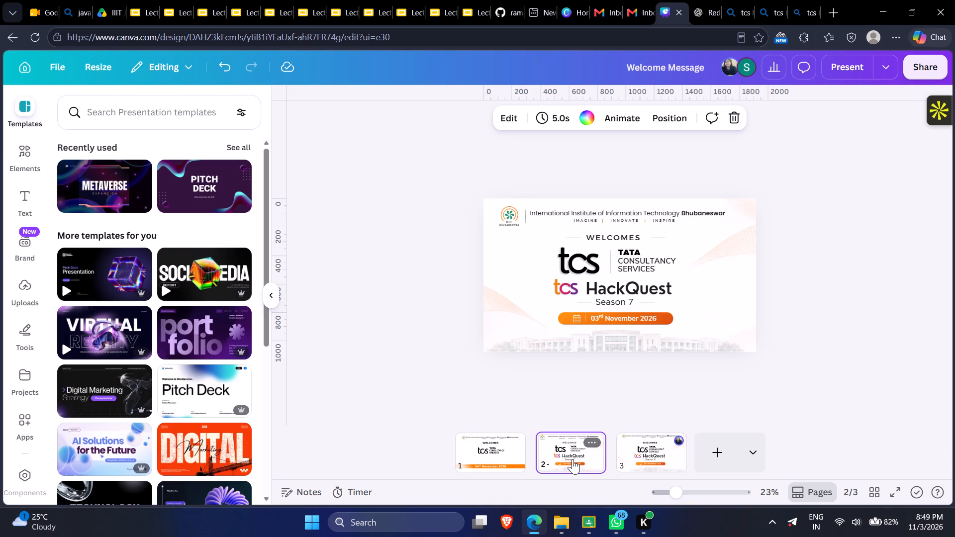
pyautogui.click(635, 459)
pyautogui.click(575, 458)
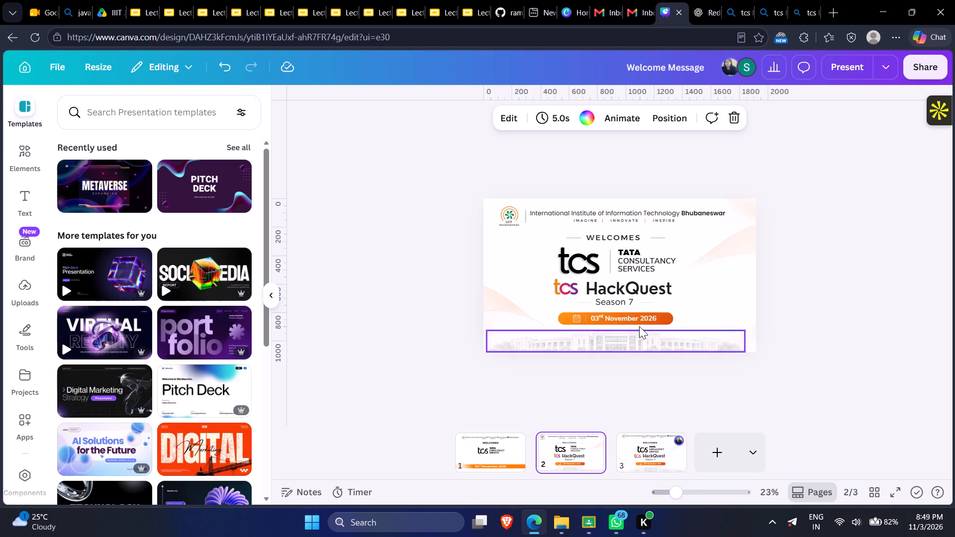
# Change the season line under HackQuest on page 2 to Season 11.
pyautogui.doubleClick(629, 300)
pyautogui.click(632, 301)
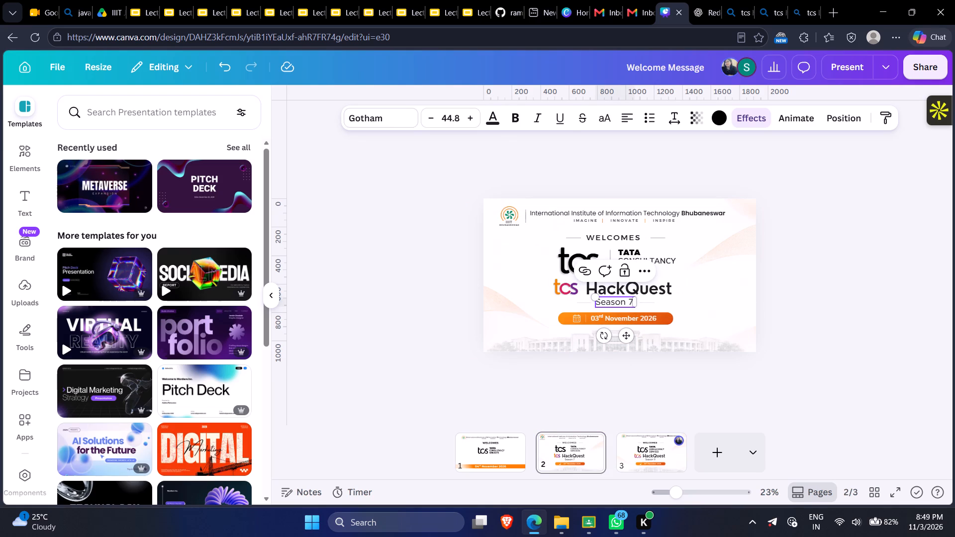
pyautogui.press('BackSpace')
pyautogui.write('11')
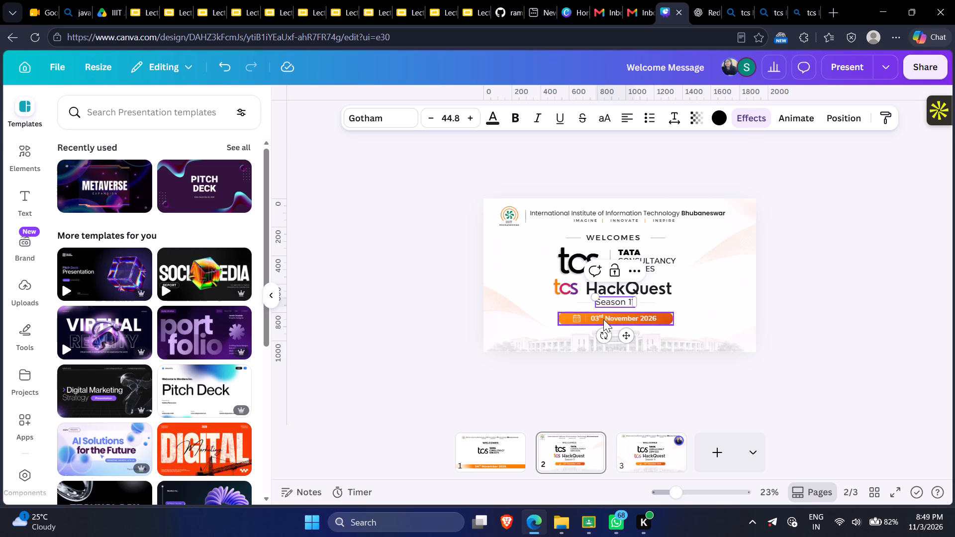
# Change the date in the orange banner on page 2 to 04th November 2026, keeping the "th" superscript.
pyautogui.doubleClick(603, 319)
pyautogui.click(597, 319)
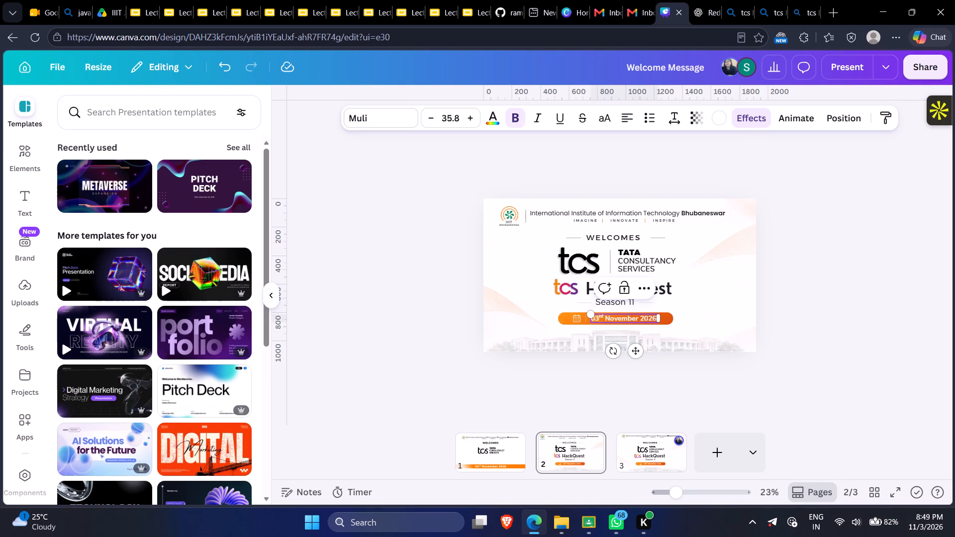
pyautogui.press('BackSpace')
pyautogui.press('4')
pyautogui.doubleClick(573, 367)
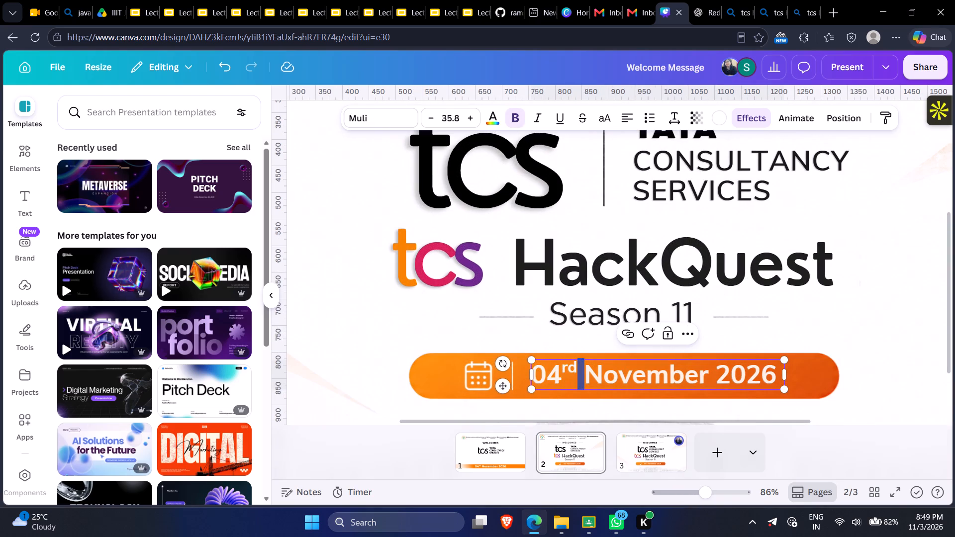
pyautogui.click(573, 367)
pyautogui.press('BackSpace')
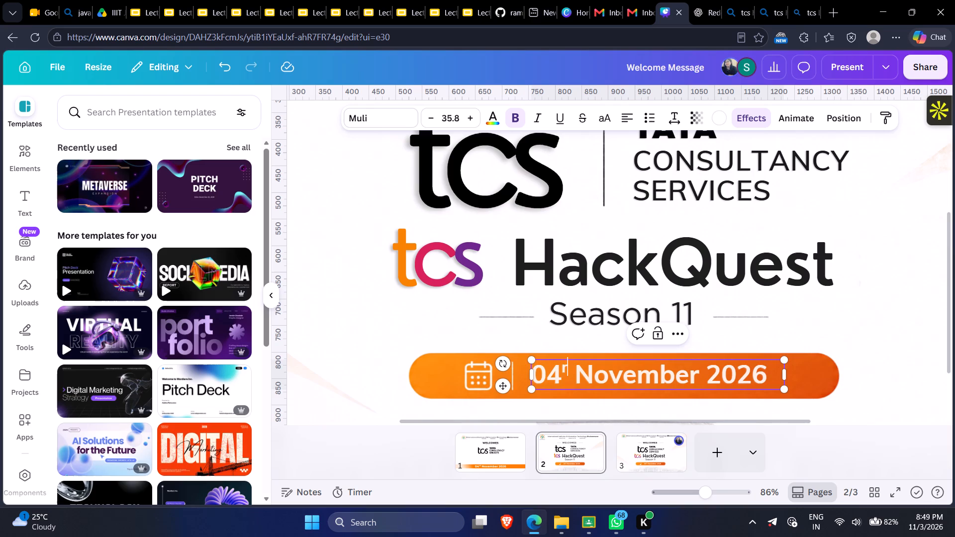
pyautogui.write('th')
pyautogui.press('Left')
pyautogui.press('Left')
pyautogui.press('BackSpace')
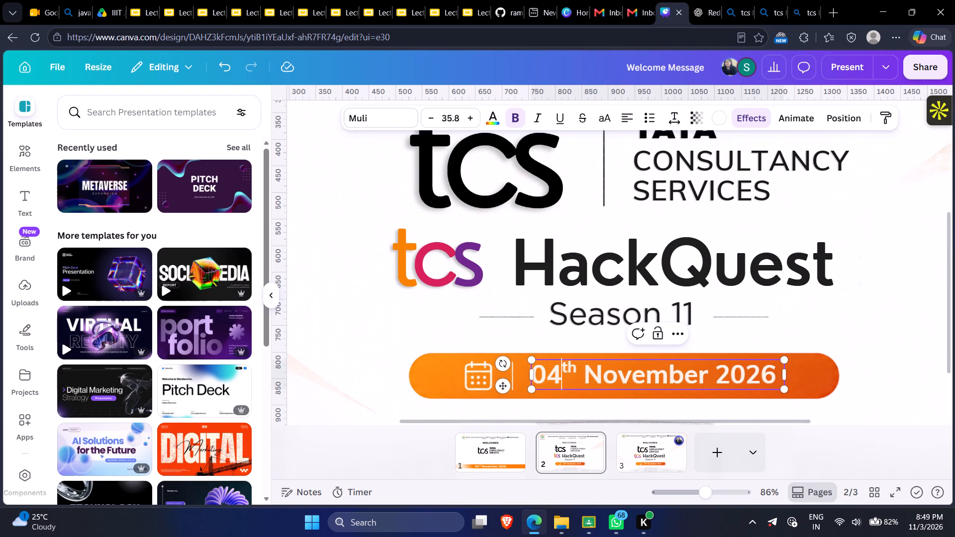
pyautogui.click(866, 291)
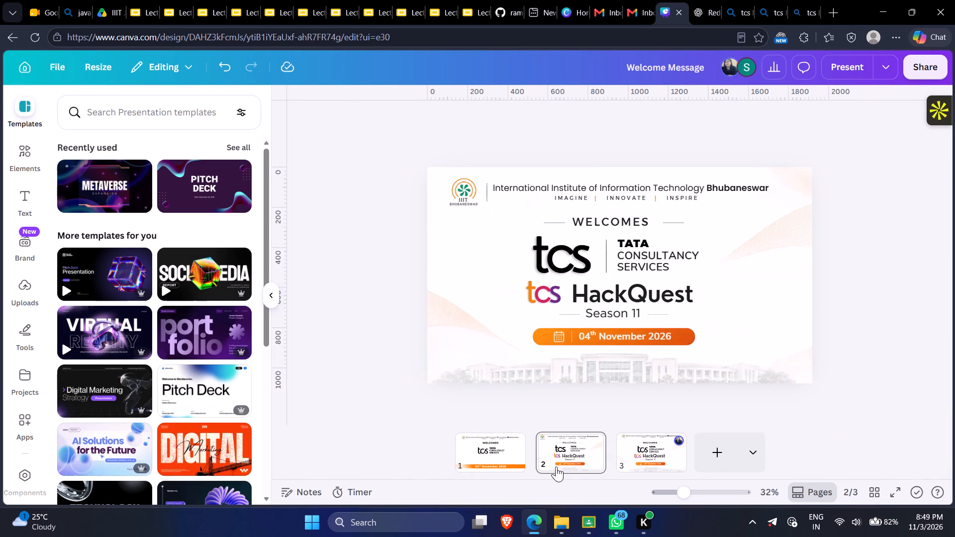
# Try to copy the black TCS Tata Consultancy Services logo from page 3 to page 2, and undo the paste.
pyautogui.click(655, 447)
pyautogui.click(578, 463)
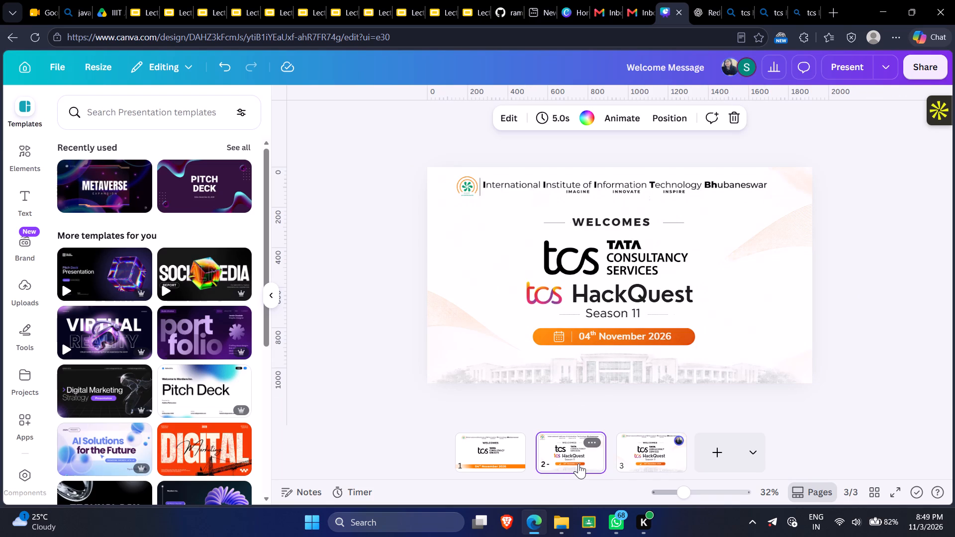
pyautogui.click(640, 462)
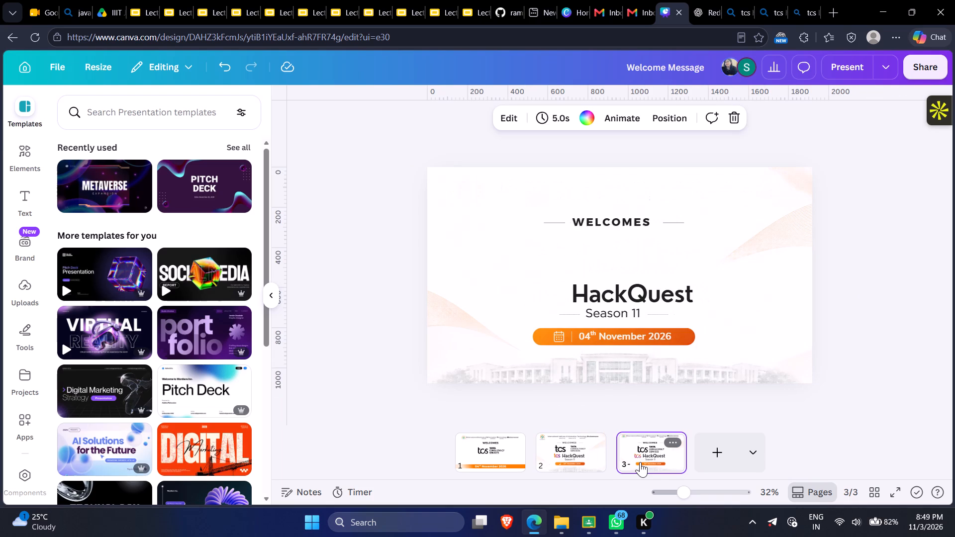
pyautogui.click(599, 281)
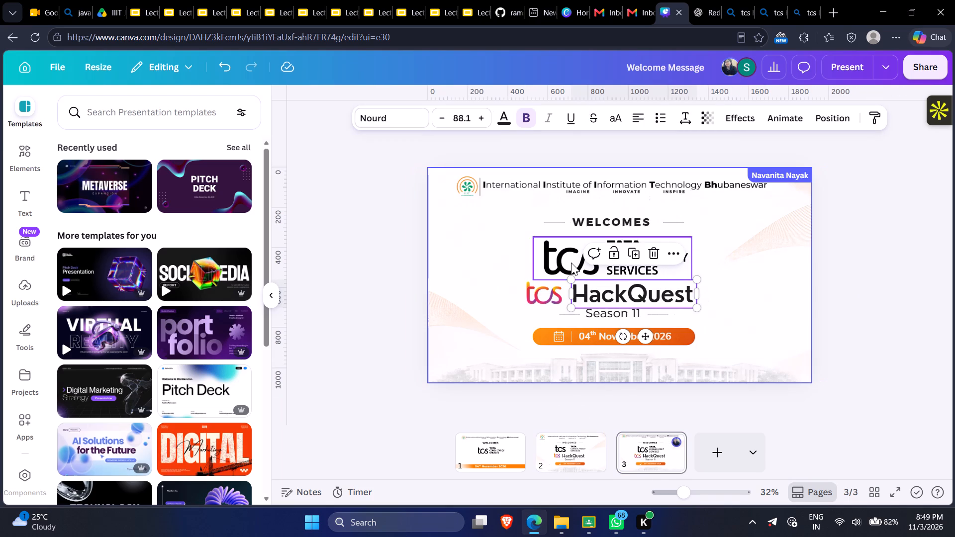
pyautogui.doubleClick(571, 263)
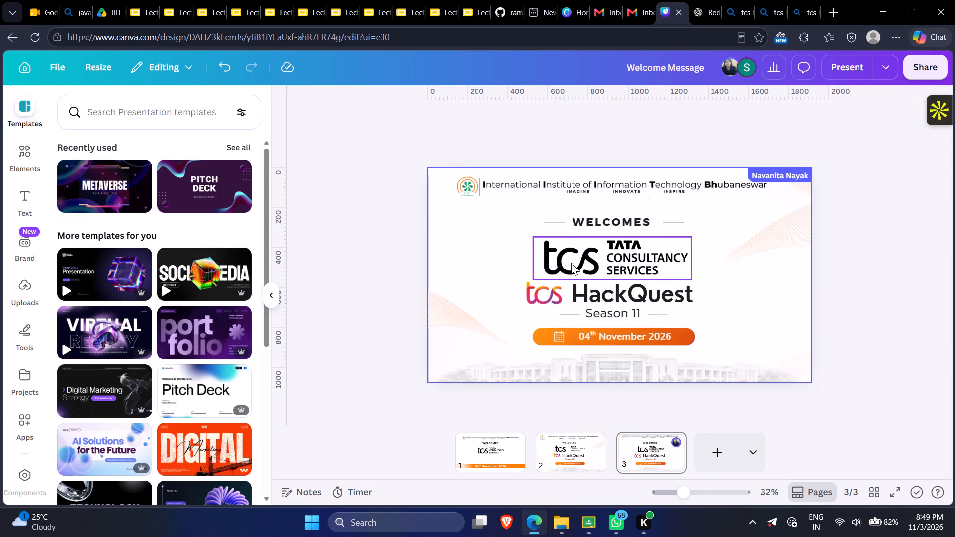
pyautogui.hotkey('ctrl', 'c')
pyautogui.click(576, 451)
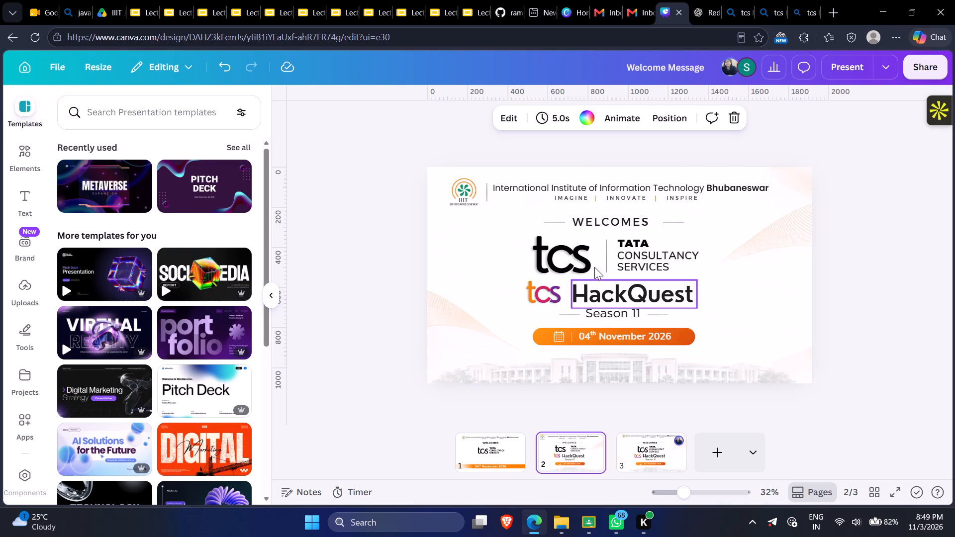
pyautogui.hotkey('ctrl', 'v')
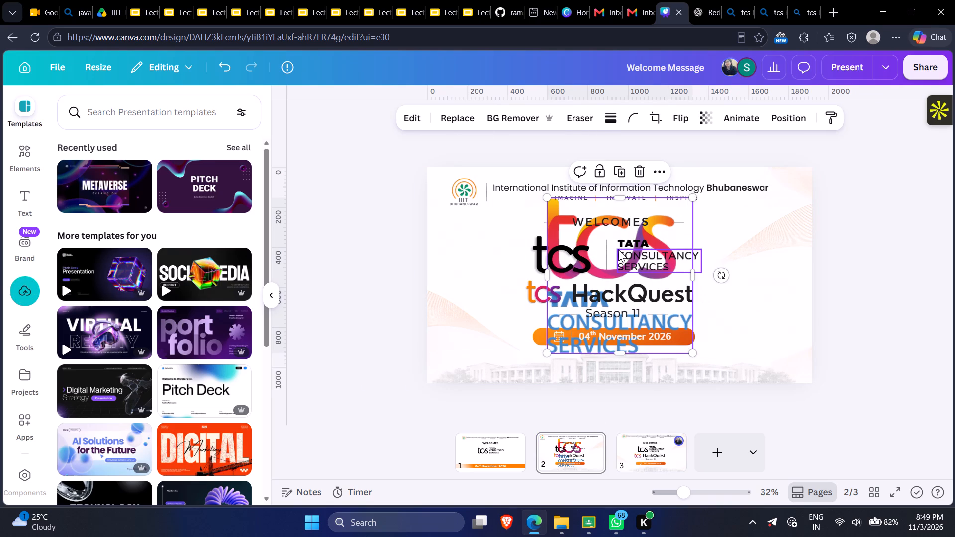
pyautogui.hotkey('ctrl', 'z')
# Copy the black TCS logo from page 3 onto page 2 and place its lettering over the old tcs mark.
pyautogui.click(637, 461)
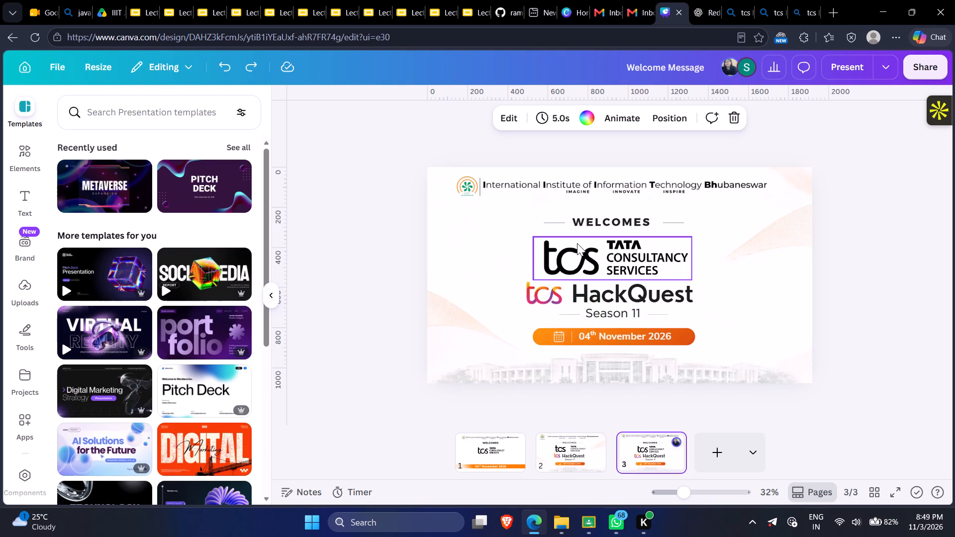
pyautogui.click(577, 243)
pyautogui.hotkey('ctrl', 'c')
pyautogui.click(583, 437)
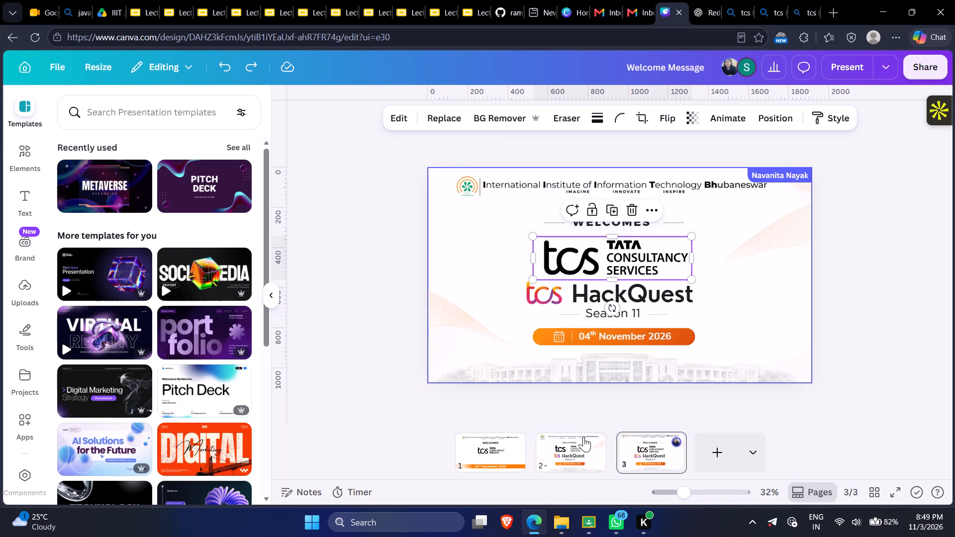
pyautogui.click(739, 314)
pyautogui.hotkey('ctrl', 'v')
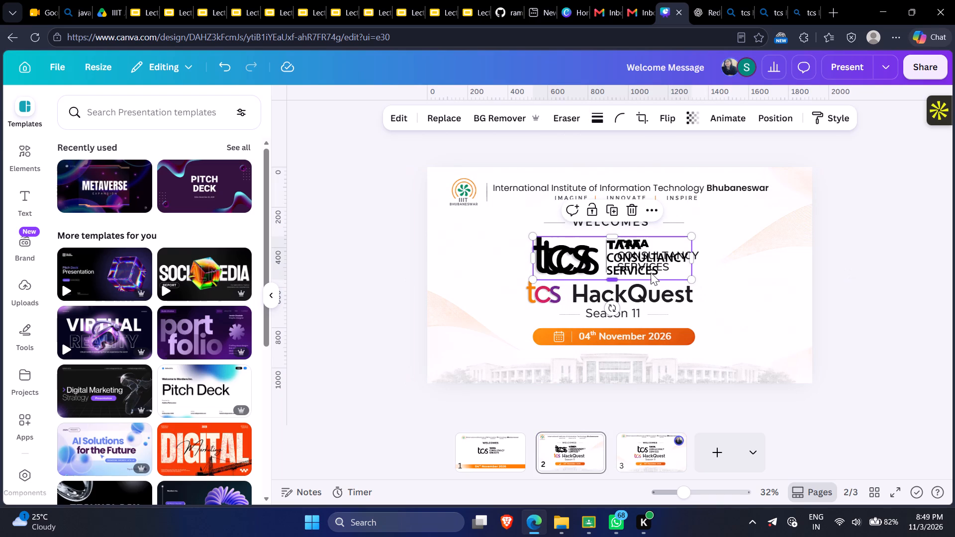
pyautogui.moveTo(586, 257); pyautogui.dragTo(579, 255)
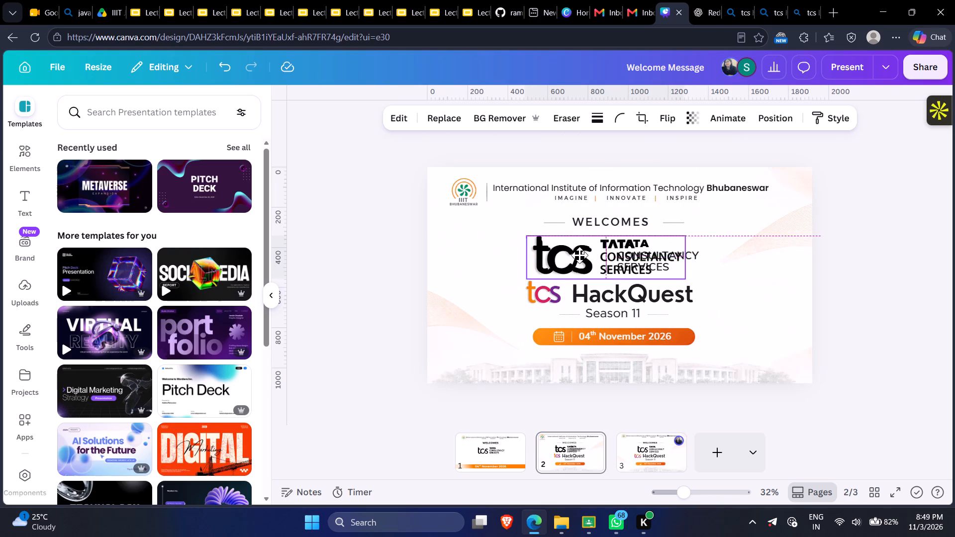
pyautogui.moveTo(579, 255); pyautogui.dragTo(579, 256)
# Crop the pasted logo on page 2 to its black tcs lettering, cutting away the TATA CONSULTANCY SERVICES text.
pyautogui.doubleClick(579, 256)
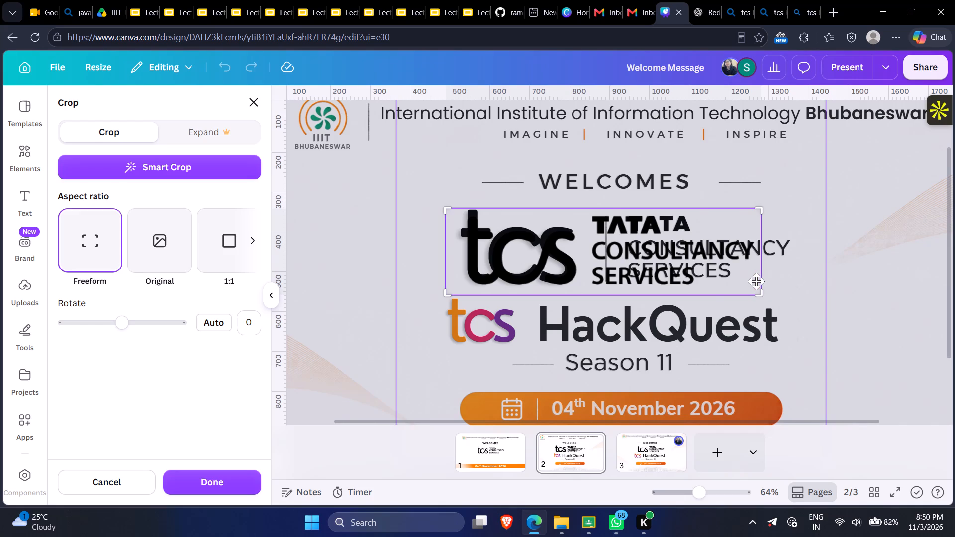
pyautogui.moveTo(760, 288); pyautogui.dragTo(590, 289)
pyautogui.press('Return')
pyautogui.press('Return')
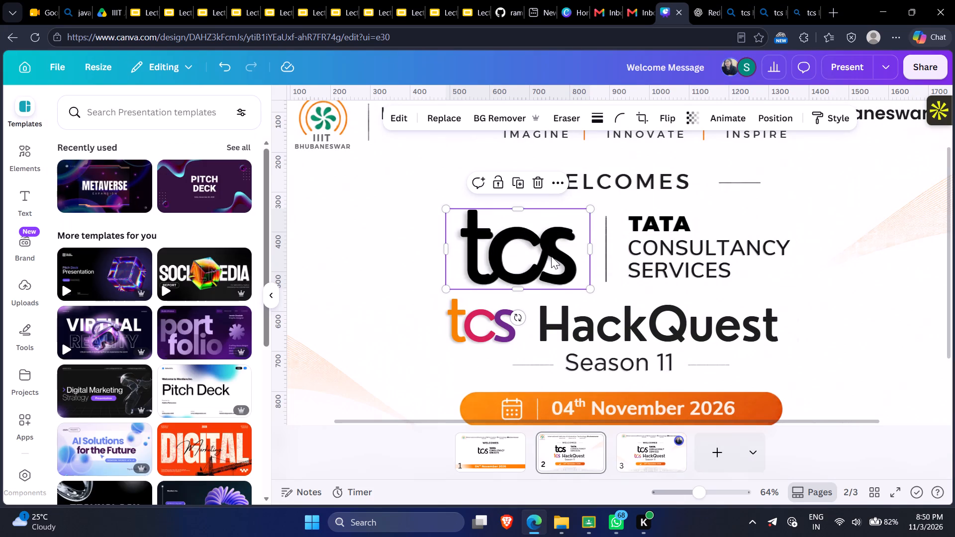
# Shift the cropped black tcs lettering slightly so it lines up over the old tcs mark.
pyautogui.click(551, 256)
pyautogui.click(422, 246)
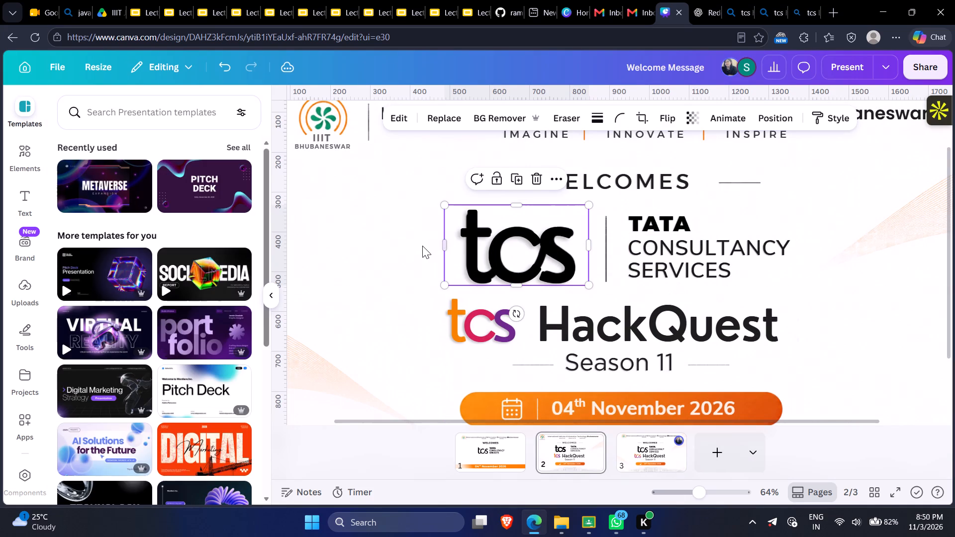
pyautogui.click(468, 247)
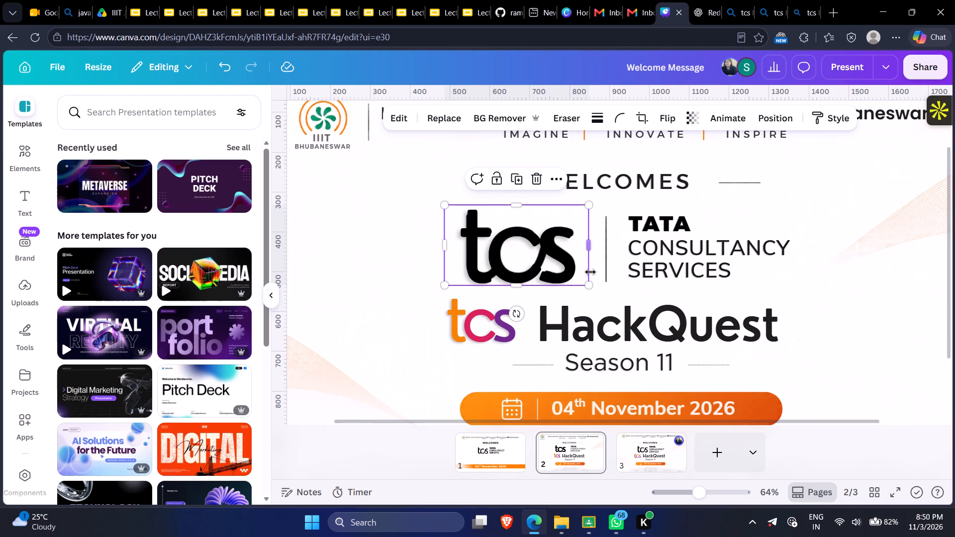
pyautogui.click(594, 269)
pyautogui.click(546, 258)
# Send the new black tcs lettering backward behind the old tcs mark on page 2 and delete the old mark.
pyautogui.rightClick(562, 257)
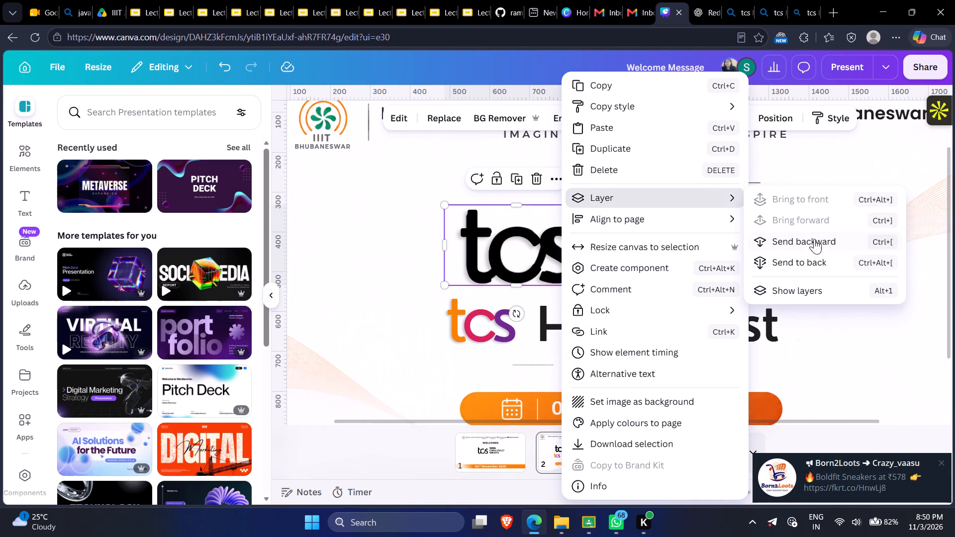
pyautogui.click(818, 244)
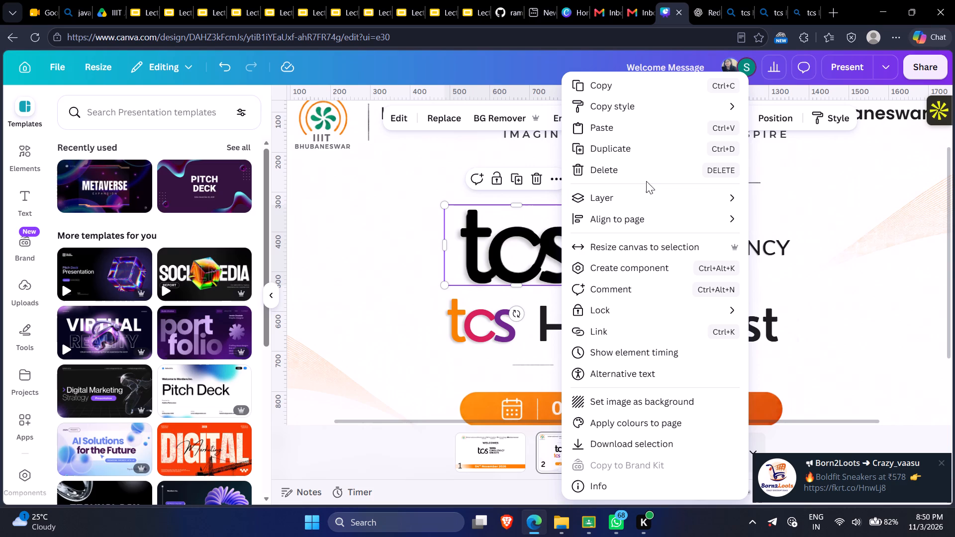
pyautogui.click(821, 234)
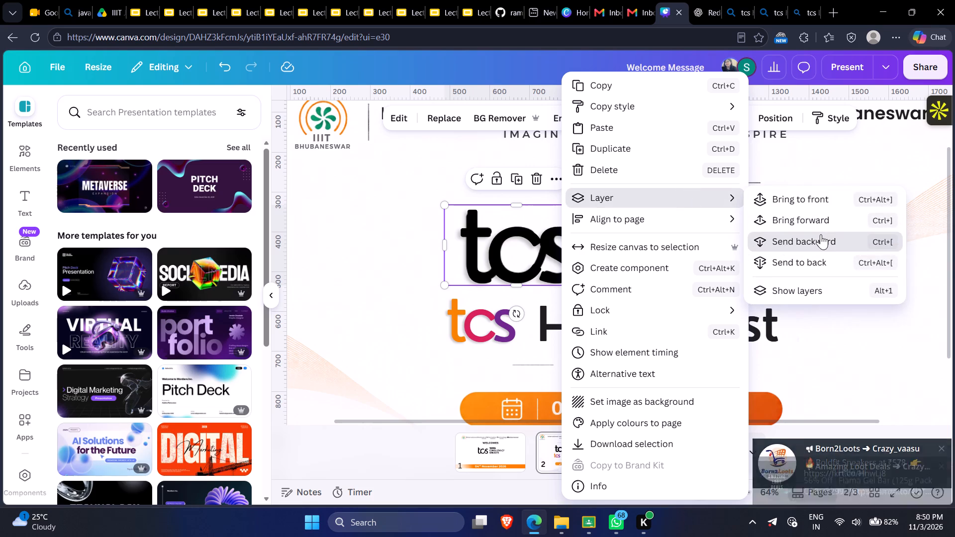
pyautogui.click(315, 273)
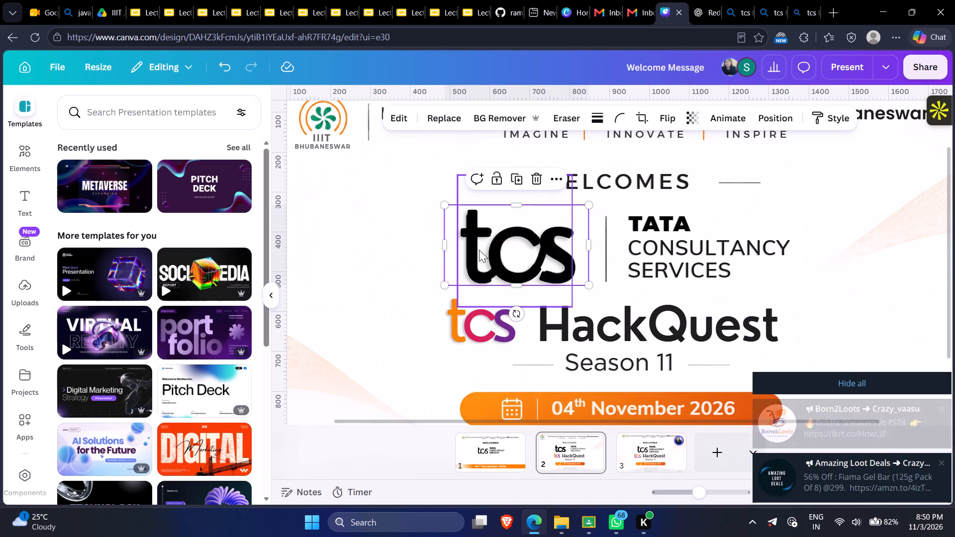
pyautogui.click(479, 250)
pyautogui.press('BackSpace')
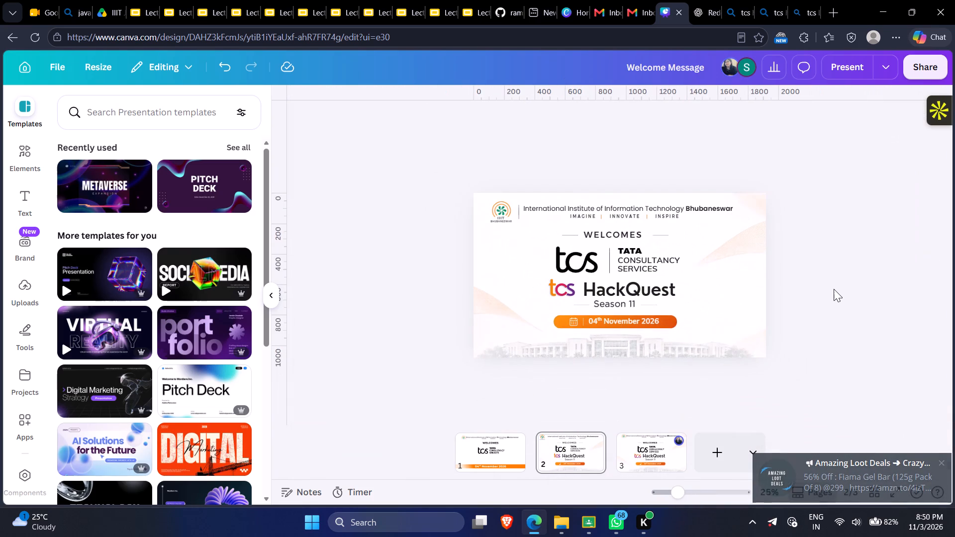
pyautogui.click(834, 289)
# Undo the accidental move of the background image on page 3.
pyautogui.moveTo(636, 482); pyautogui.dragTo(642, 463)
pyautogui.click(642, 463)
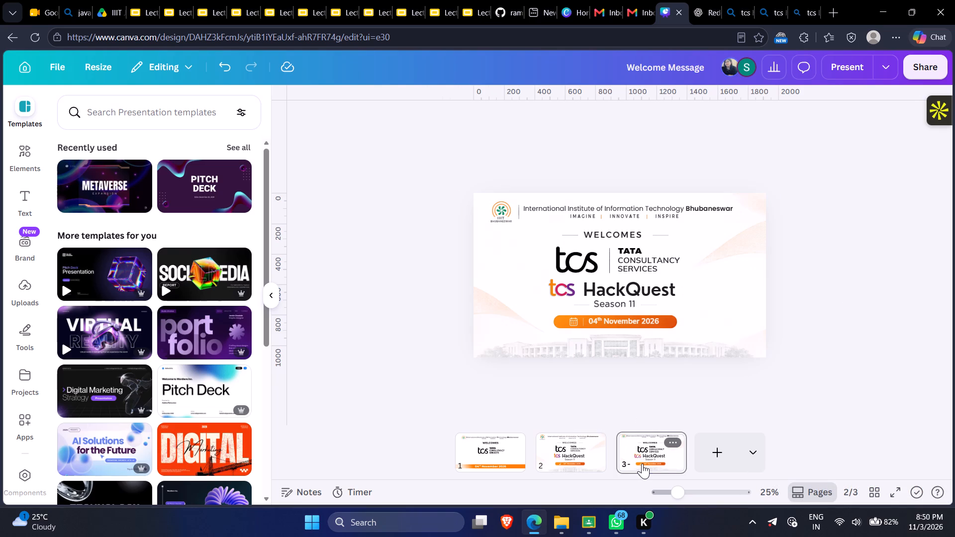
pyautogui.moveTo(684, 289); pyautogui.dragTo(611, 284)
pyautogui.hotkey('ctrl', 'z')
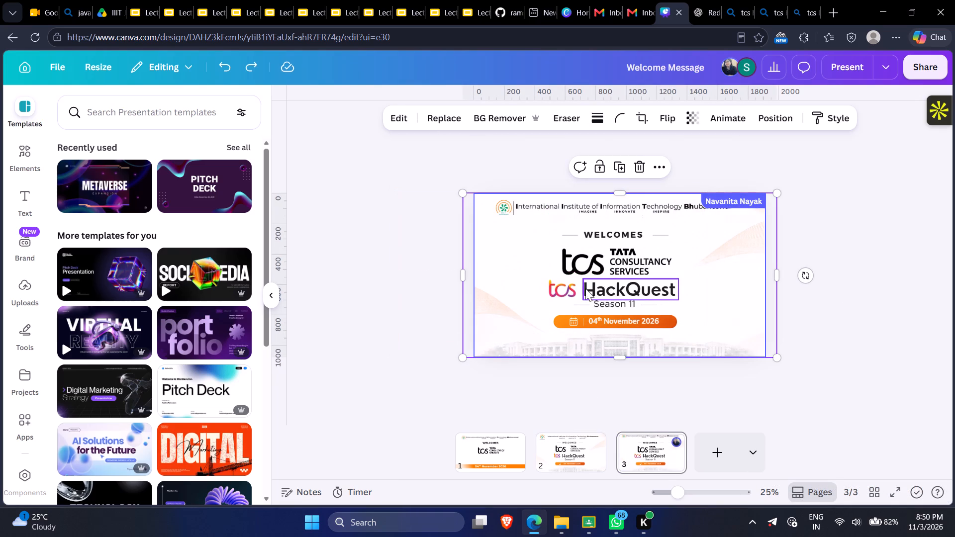
# Replace the tcs mark beside HackQuest on page 2 with a copy of the gradient tcs logo from page 3.
pyautogui.click(572, 289)
pyautogui.hotkey('ctrl', 'c')
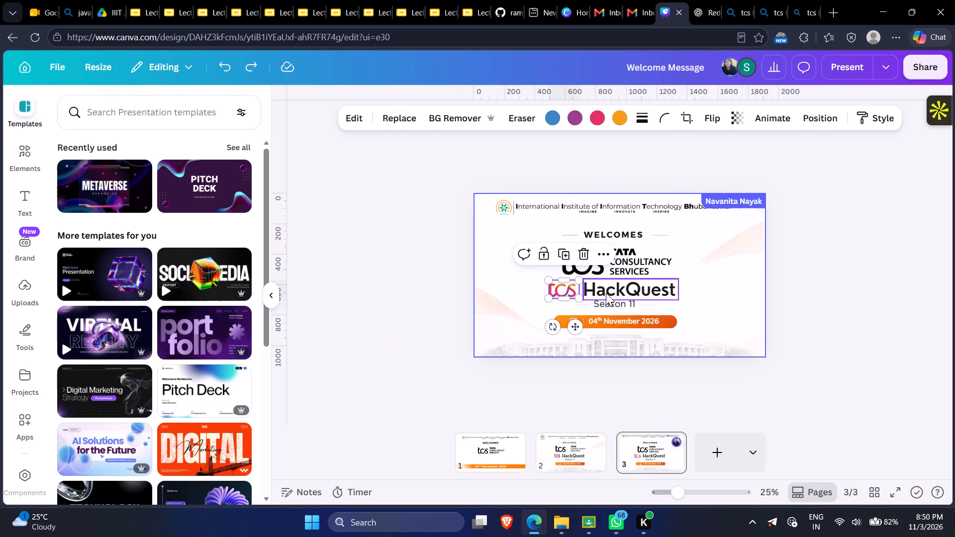
pyautogui.click(583, 455)
pyautogui.click(563, 291)
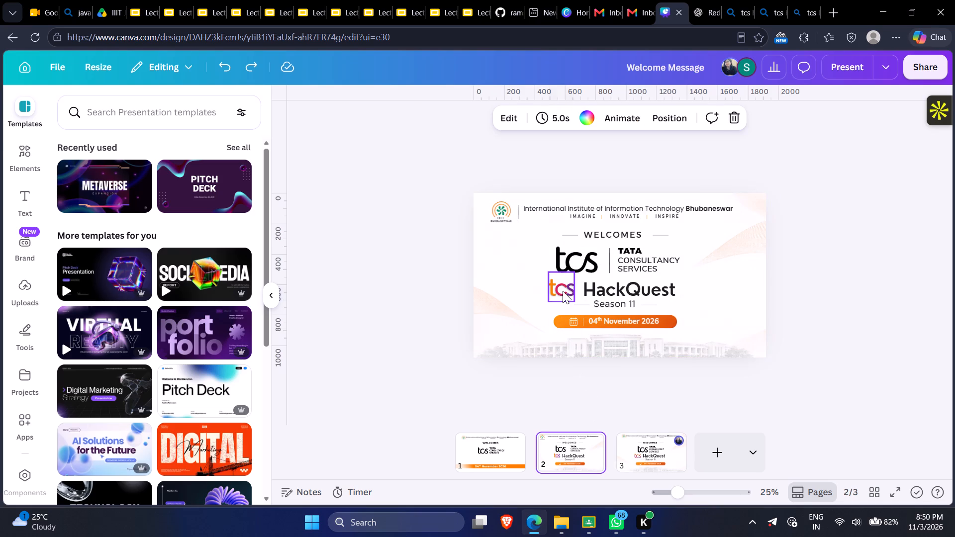
pyautogui.press('BackSpace')
pyautogui.hotkey('ctrl', 'v')
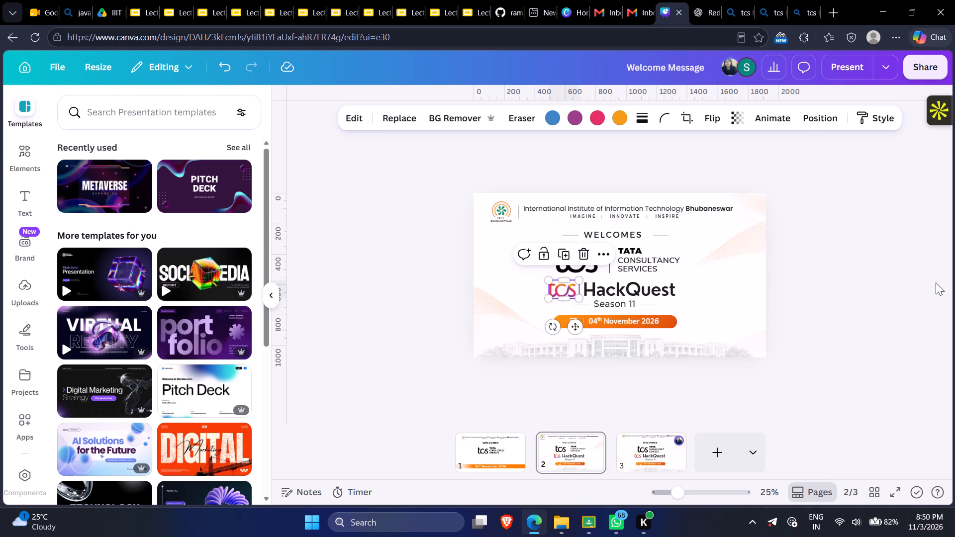
pyautogui.click(936, 282)
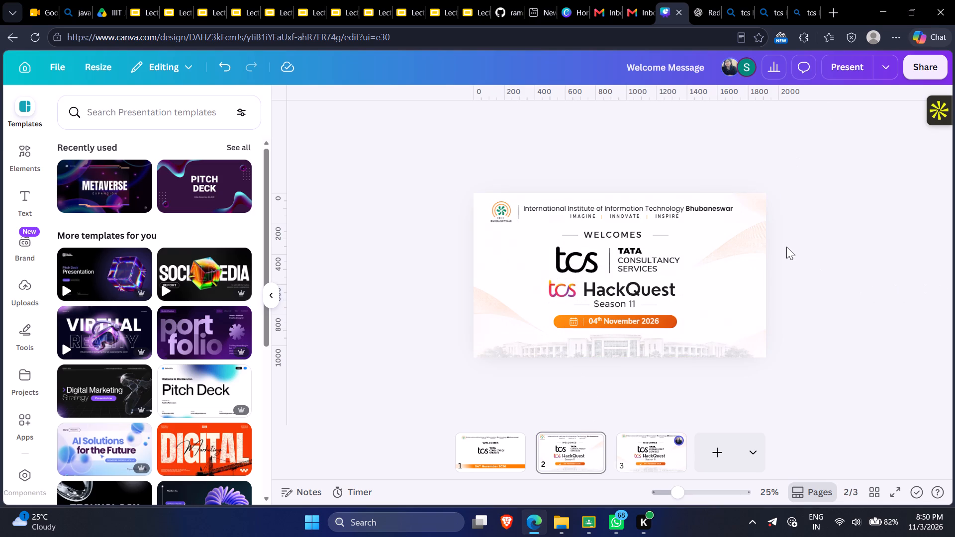
# Review pages 3, 1 and 2 in turn, comparing their header, logos and date.
pyautogui.click(670, 460)
pyautogui.hscroll(-1, 666, 461)
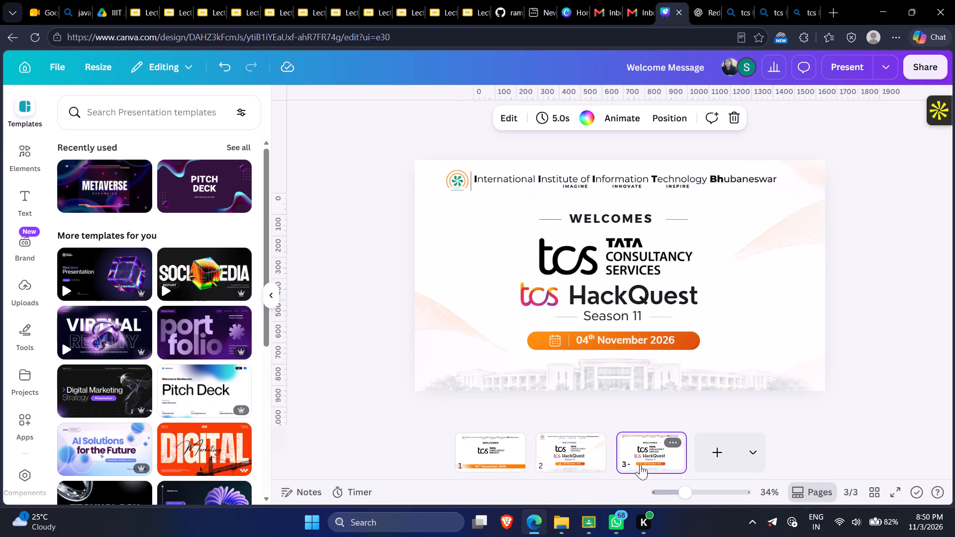
pyautogui.hscroll(-1, 640, 464)
pyautogui.click(491, 473)
pyautogui.click(504, 463)
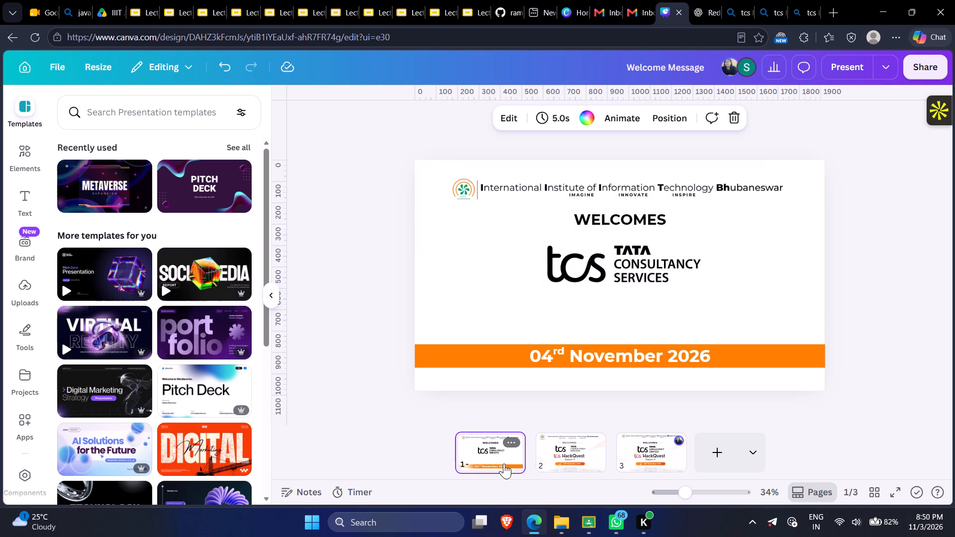
pyautogui.hscroll(1, 513, 462)
pyautogui.click(573, 456)
pyautogui.scroll(-1, 575, 444)
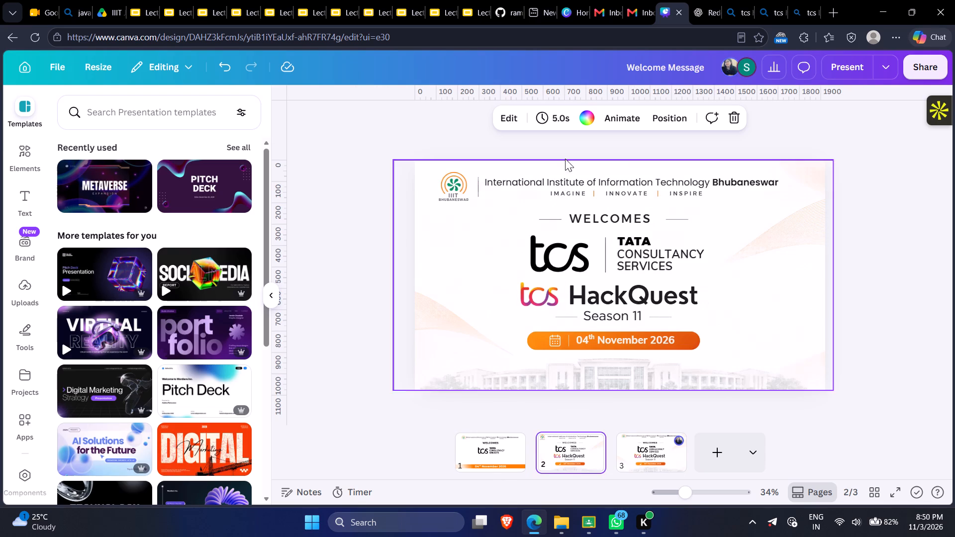
pyautogui.scroll(-1, 565, 159)
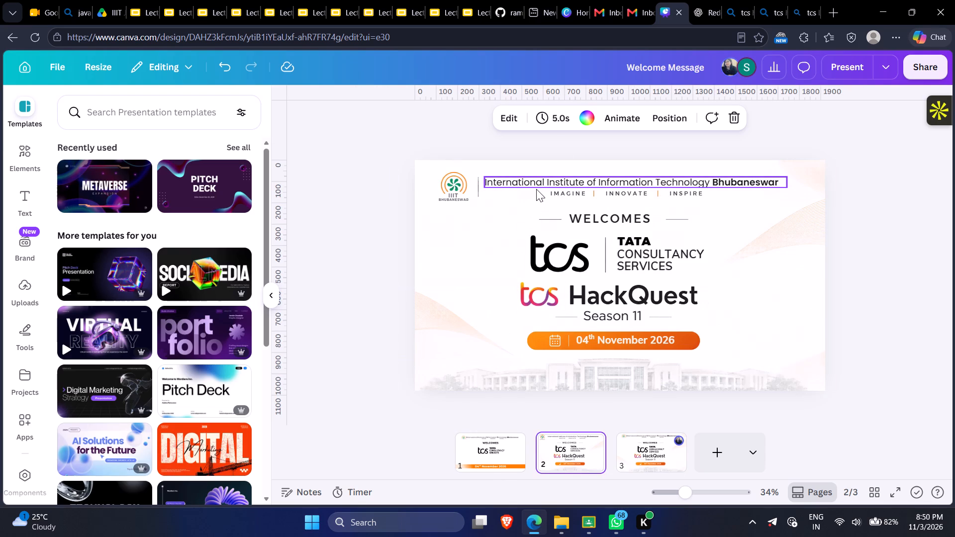
# Group the orange arcs, green emblem, IIIT and BHUBANESWAR texts of the institute logo on page 2.
pyautogui.click(536, 189)
pyautogui.hscroll(-1, 515, 183)
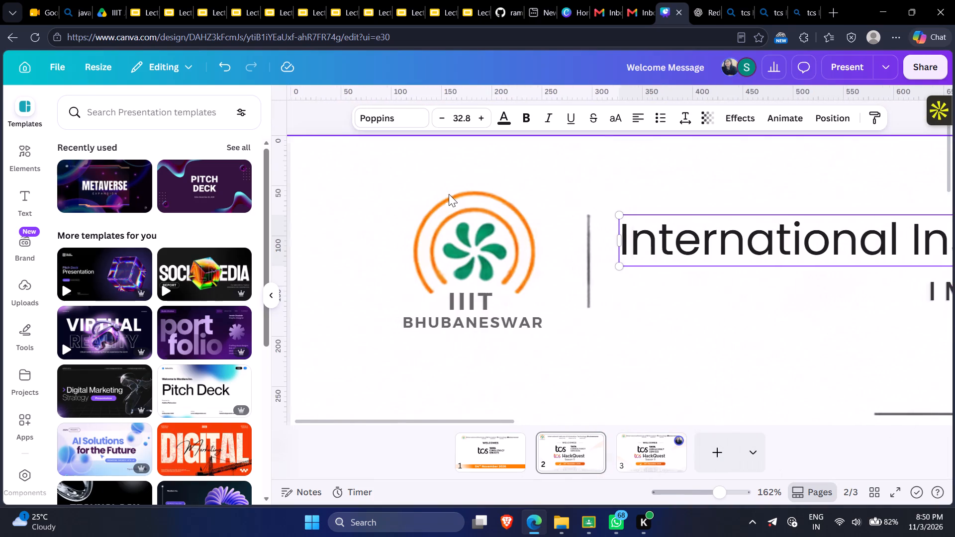
pyautogui.click(436, 243)
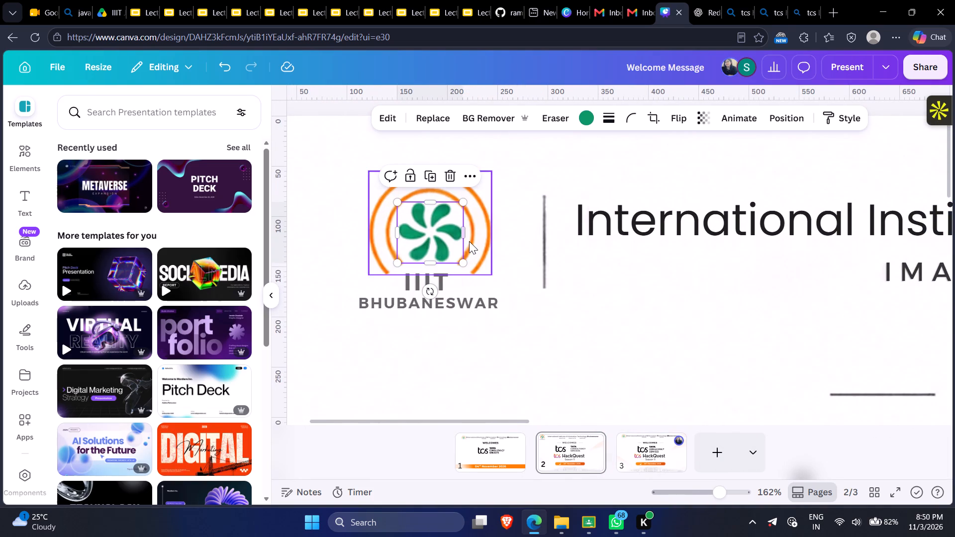
pyautogui.click(469, 241)
pyautogui.scroll(1, 462, 238)
pyautogui.moveTo(347, 154); pyautogui.dragTo(496, 313)
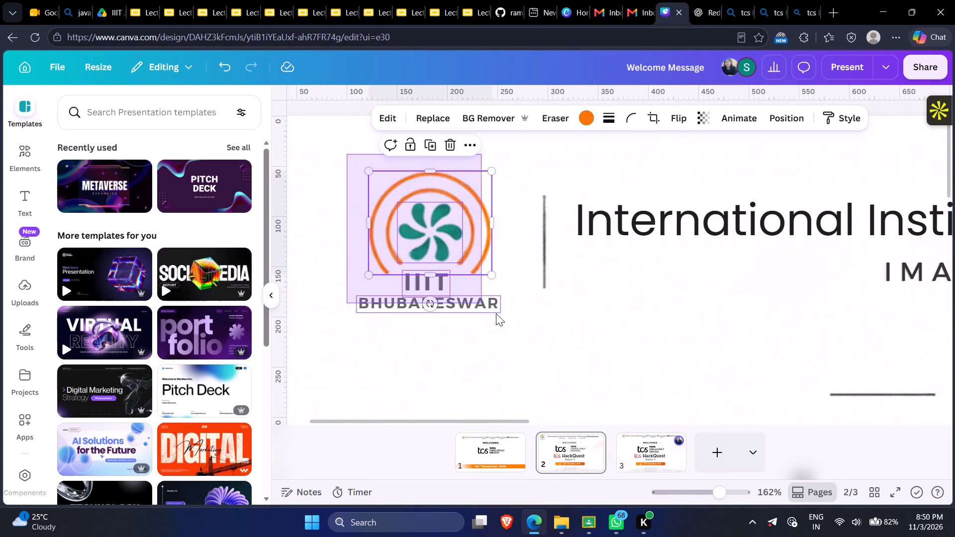
pyautogui.moveTo(496, 313); pyautogui.dragTo(507, 321)
pyautogui.scroll(1, 496, 313)
pyautogui.hotkey('ctrl', 'g')
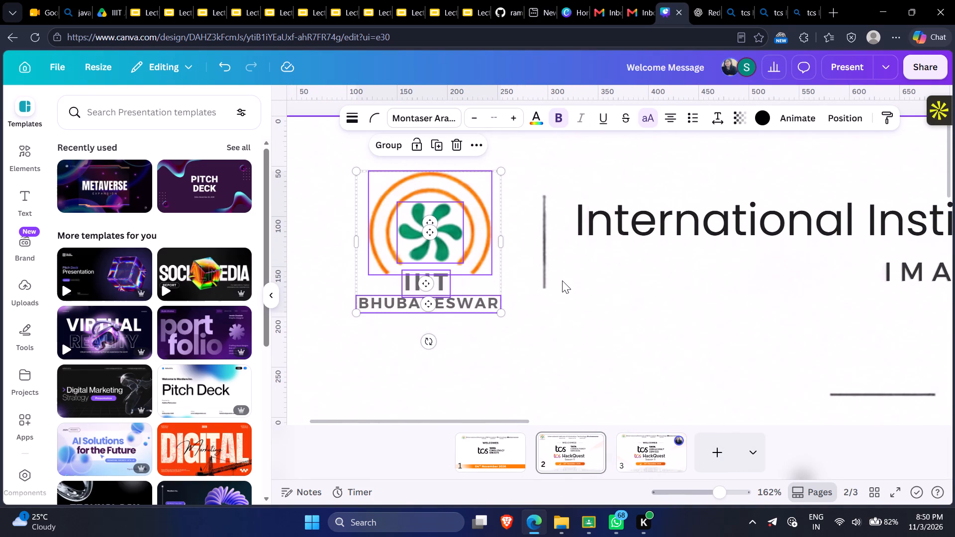
pyautogui.click(523, 333)
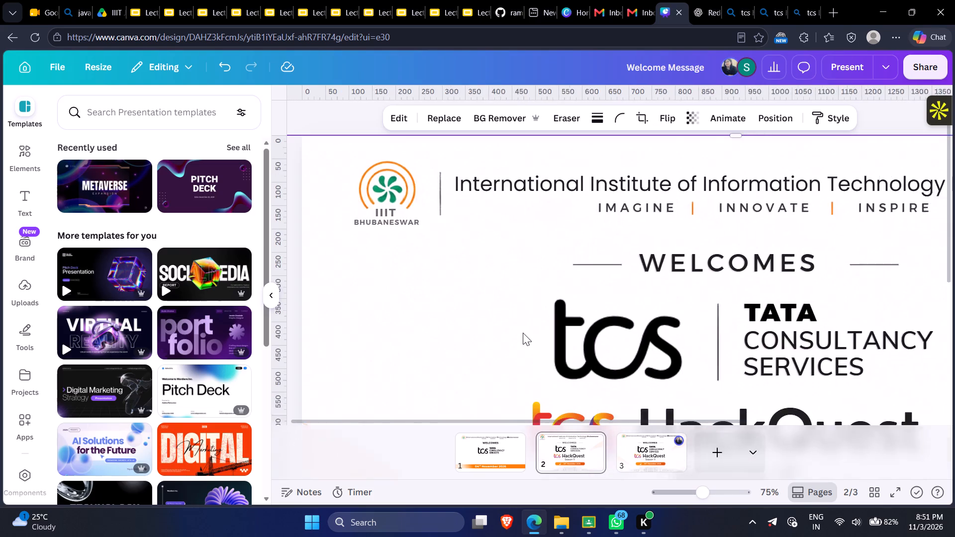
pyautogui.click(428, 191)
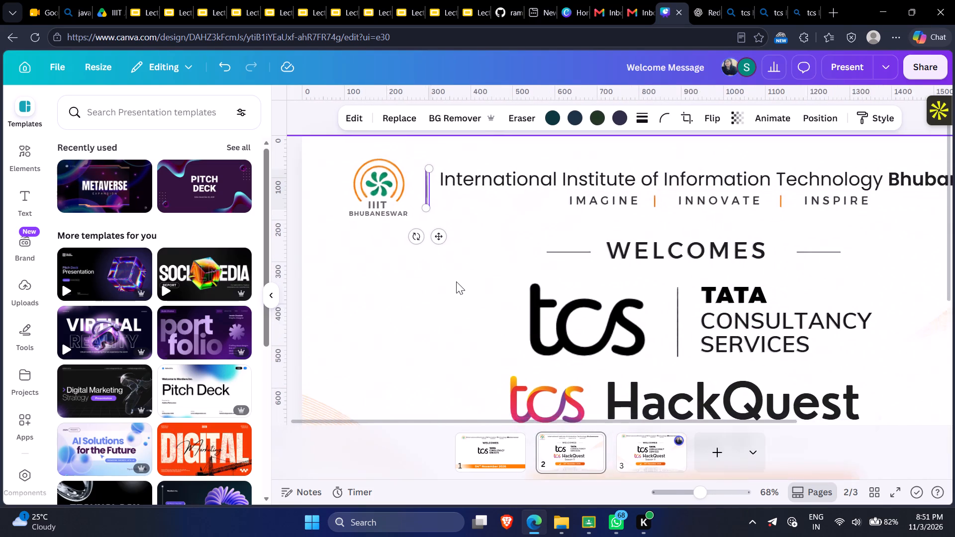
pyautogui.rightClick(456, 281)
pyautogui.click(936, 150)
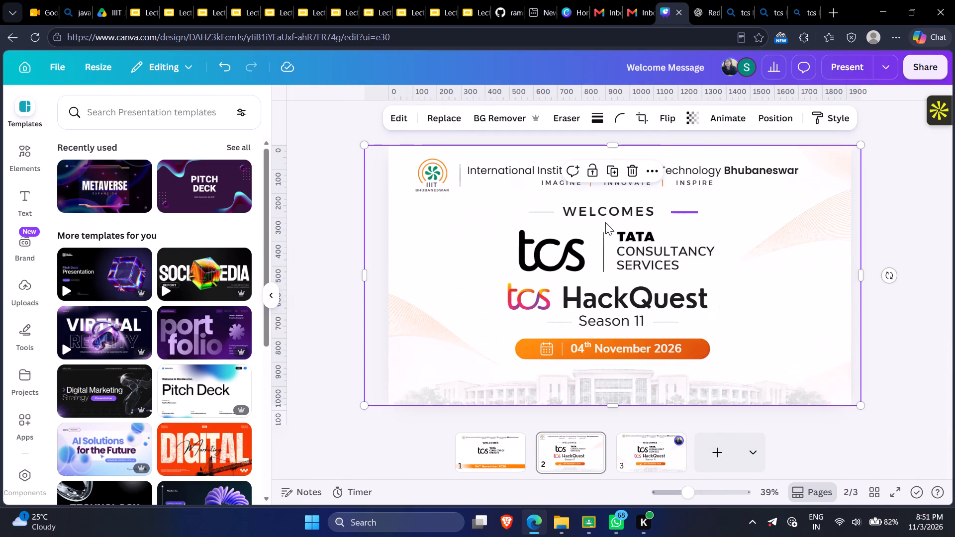
# Group the institute name with the IMAGINE | INNOVATE | INSPIRE tagline in the page 2 header.
pyautogui.click(337, 182)
pyautogui.moveTo(468, 158); pyautogui.dragTo(776, 181)
pyautogui.hotkey('ctrl', 'g')
pyautogui.click(900, 227)
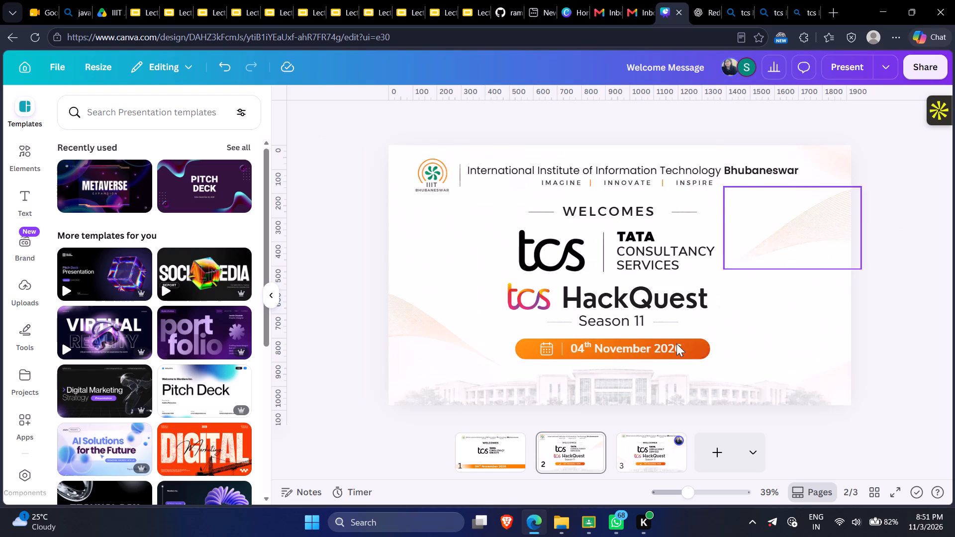
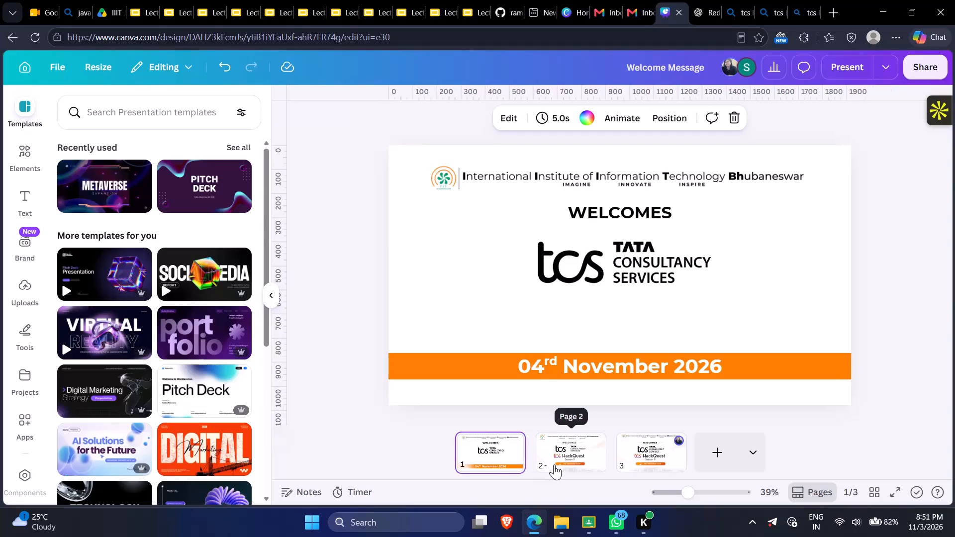
# Download only page 2 of the Welcome Message design as a PDF with the Digital preset.
pyautogui.click(554, 464)
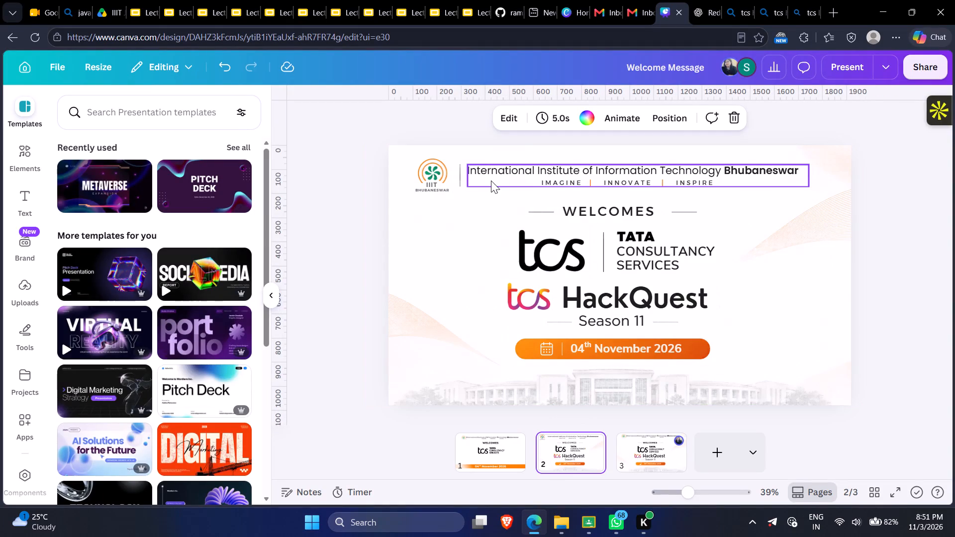
pyautogui.click(505, 462)
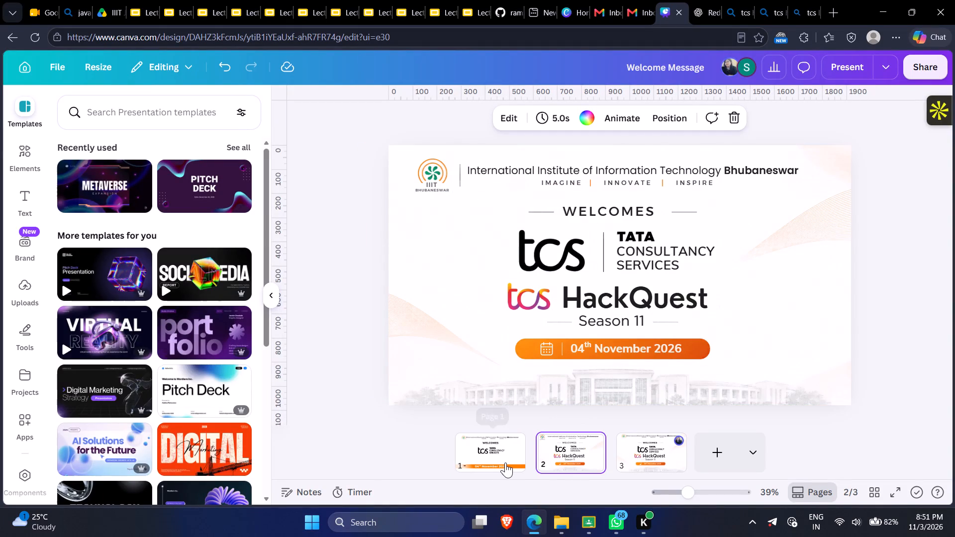
pyautogui.click(549, 461)
pyautogui.click(898, 67)
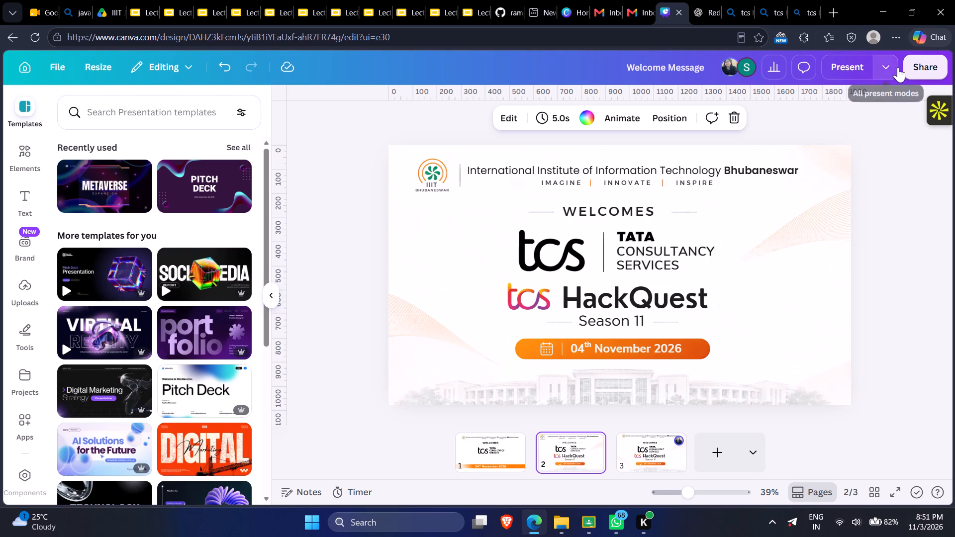
pyautogui.click(930, 76)
pyautogui.click(930, 76)
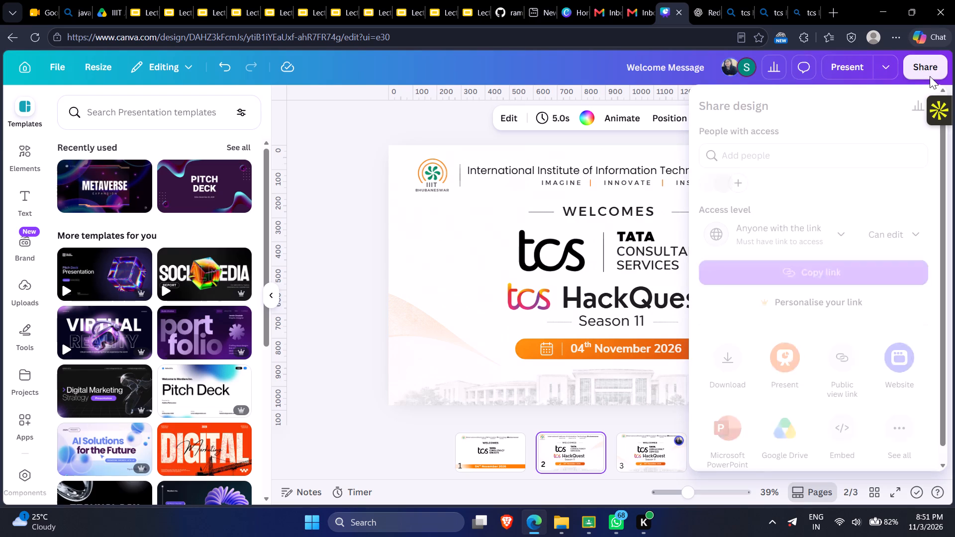
pyautogui.click(746, 351)
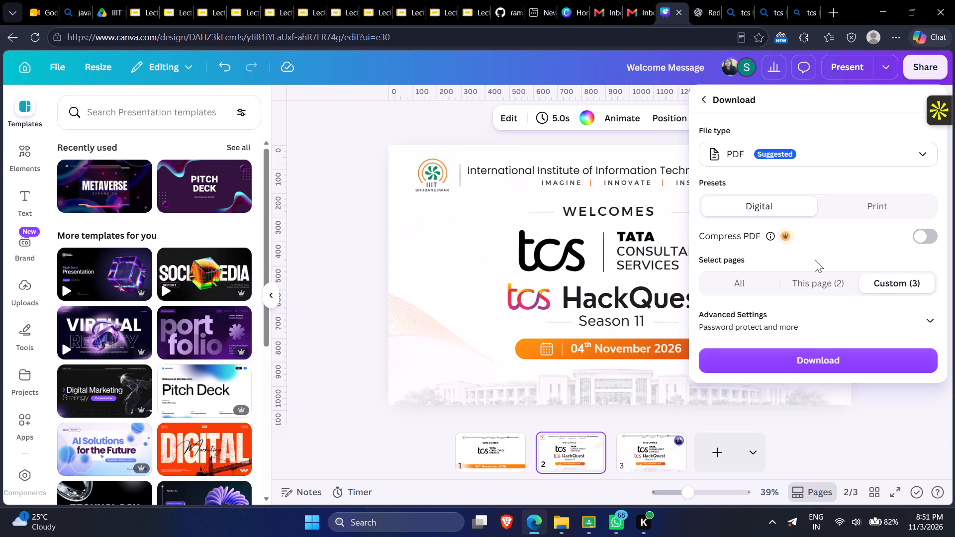
pyautogui.click(821, 281)
pyautogui.click(817, 362)
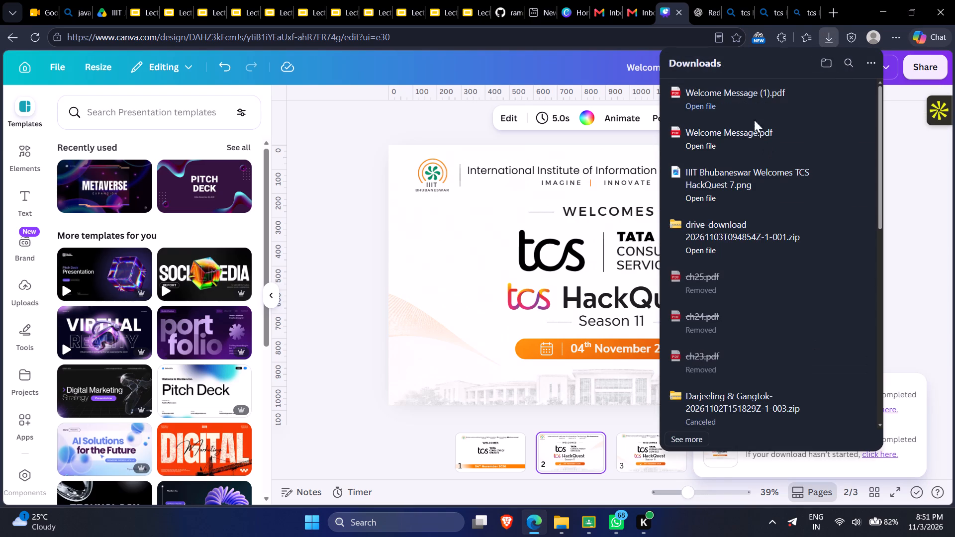
# Bring the downloaded Welcome Message (1).pdf from the browser's downloads over to WhatsApp.
pyautogui.click(747, 103)
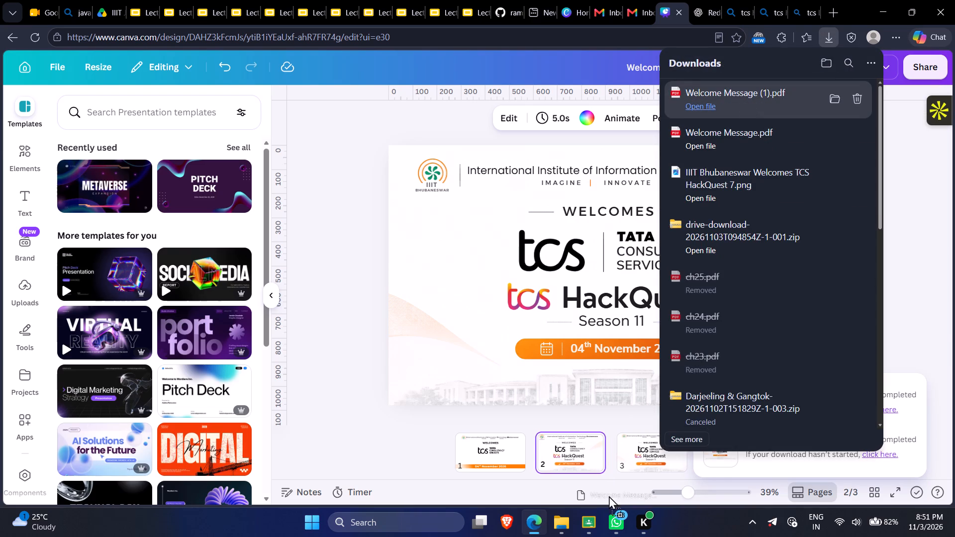
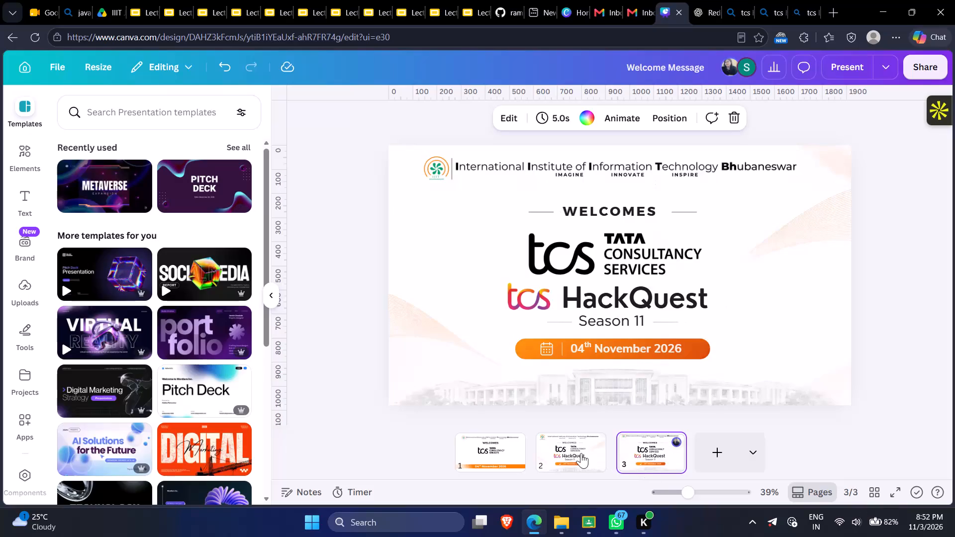
# Open page 2 and find the round IIIT Bhubaneswar logo in the IIIT BBSR project folder.
pyautogui.click(581, 453)
pyautogui.click(632, 459)
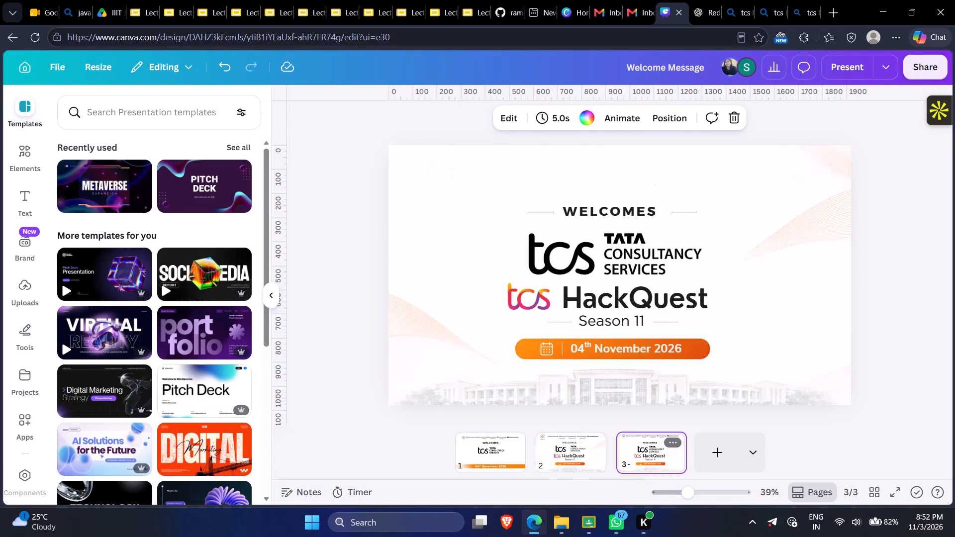
pyautogui.click(576, 452)
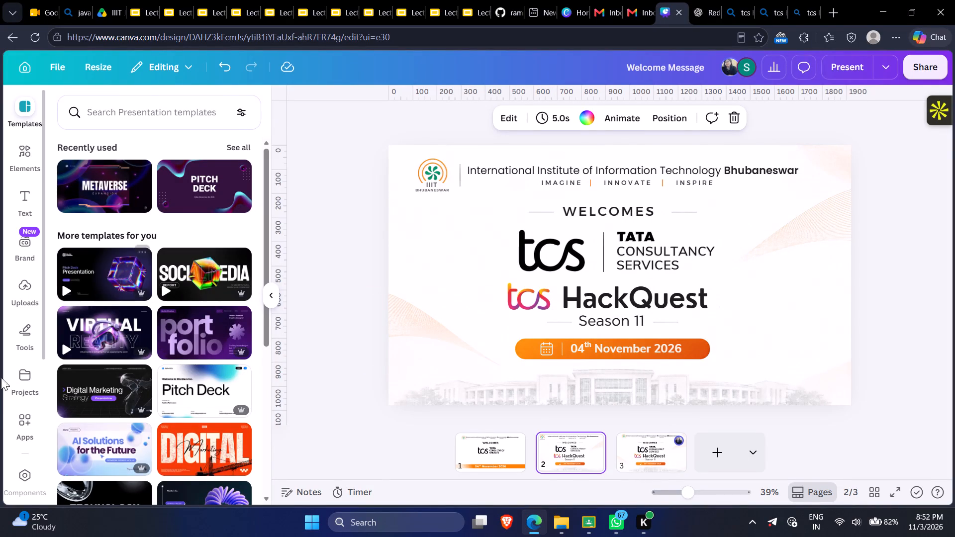
pyautogui.click(21, 373)
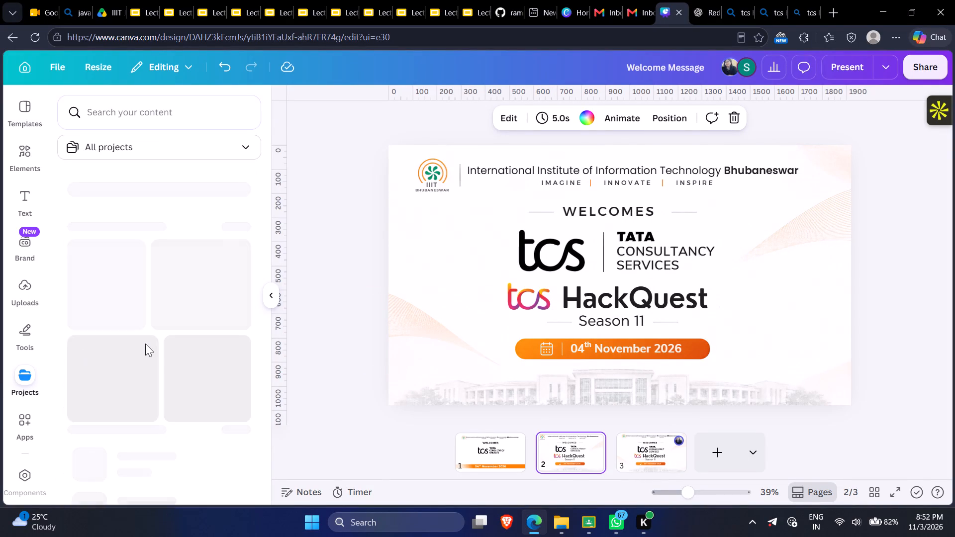
pyautogui.scroll(-1, 145, 344)
pyautogui.scroll(2, 145, 344)
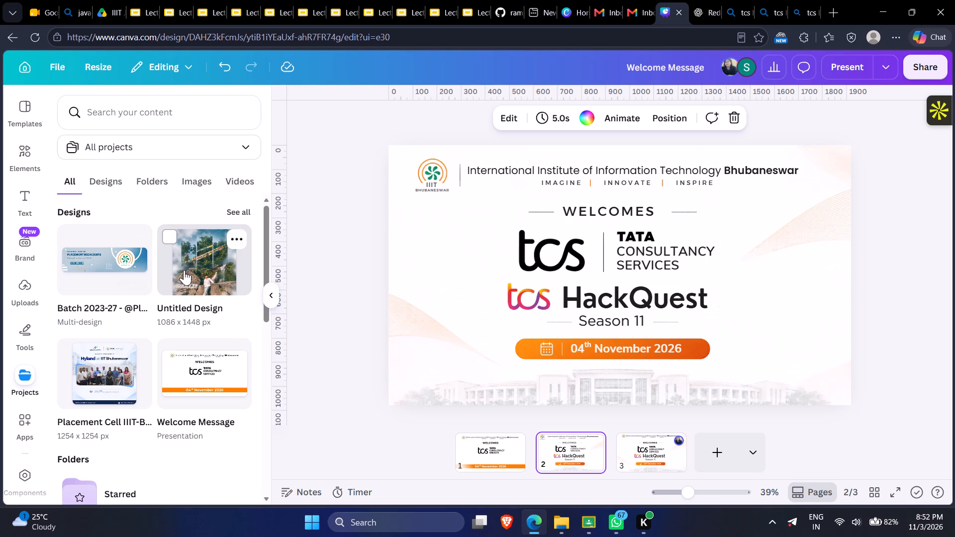
pyautogui.scroll(-1, 110, 360)
pyautogui.click(100, 343)
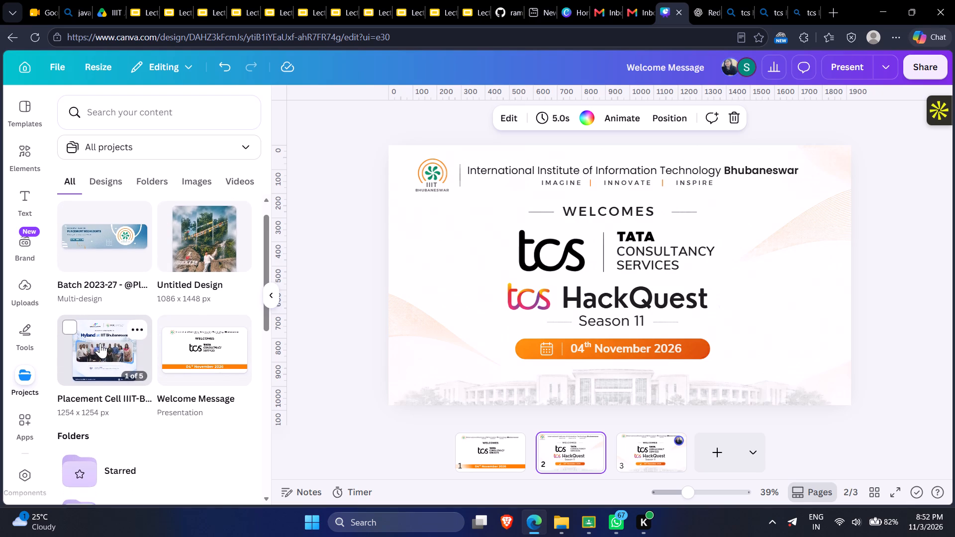
pyautogui.scroll(-2, 150, 312)
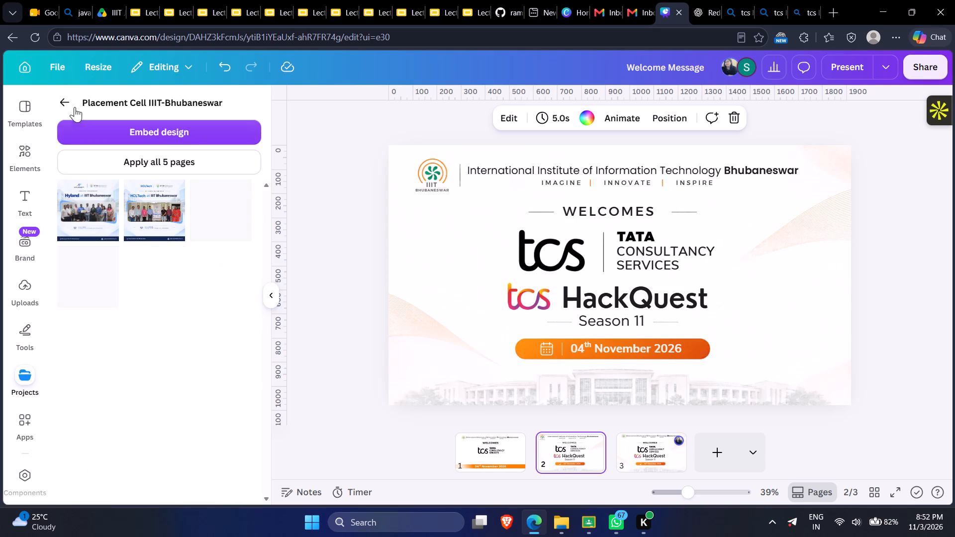
pyautogui.click(70, 102)
pyautogui.scroll(-3, 137, 358)
pyautogui.click(140, 384)
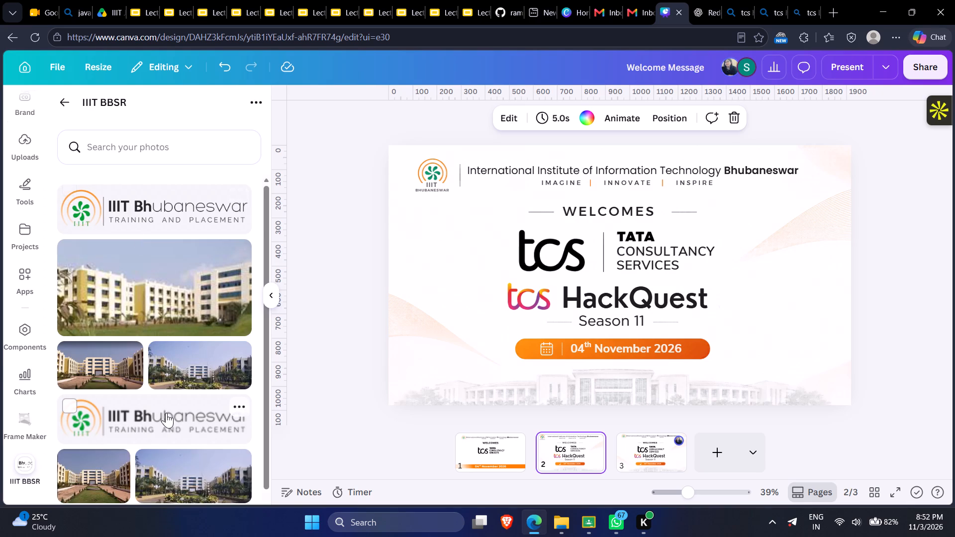
pyautogui.scroll(-3, 166, 413)
pyautogui.scroll(3, 166, 413)
pyautogui.scroll(-2, 166, 413)
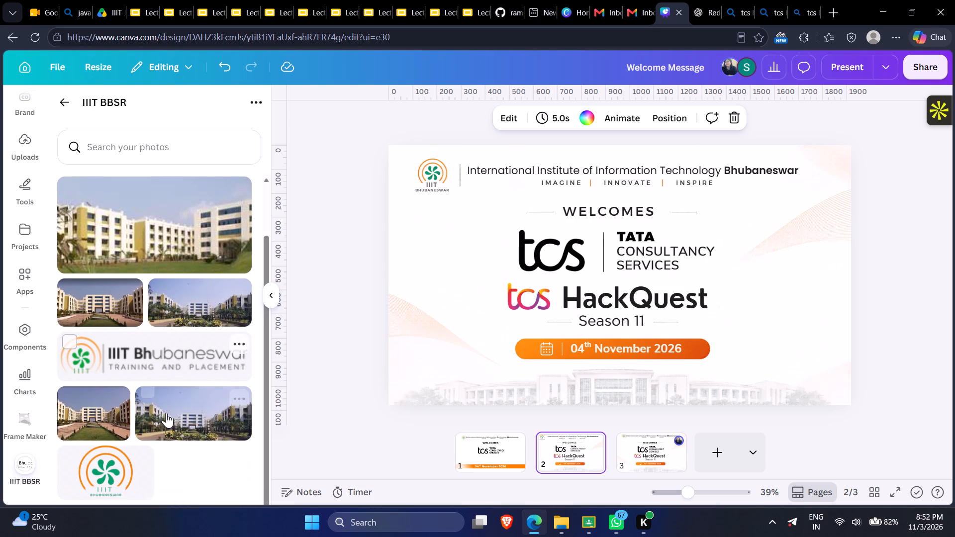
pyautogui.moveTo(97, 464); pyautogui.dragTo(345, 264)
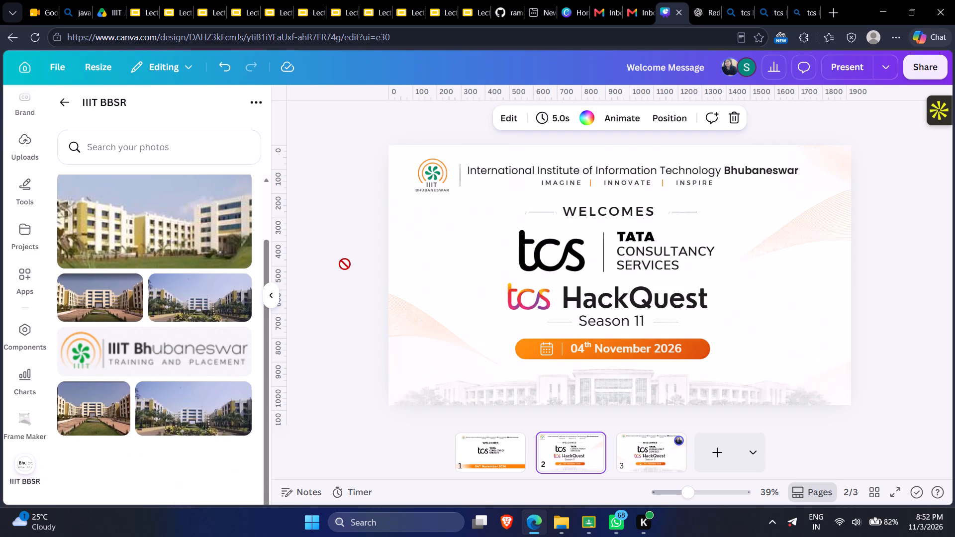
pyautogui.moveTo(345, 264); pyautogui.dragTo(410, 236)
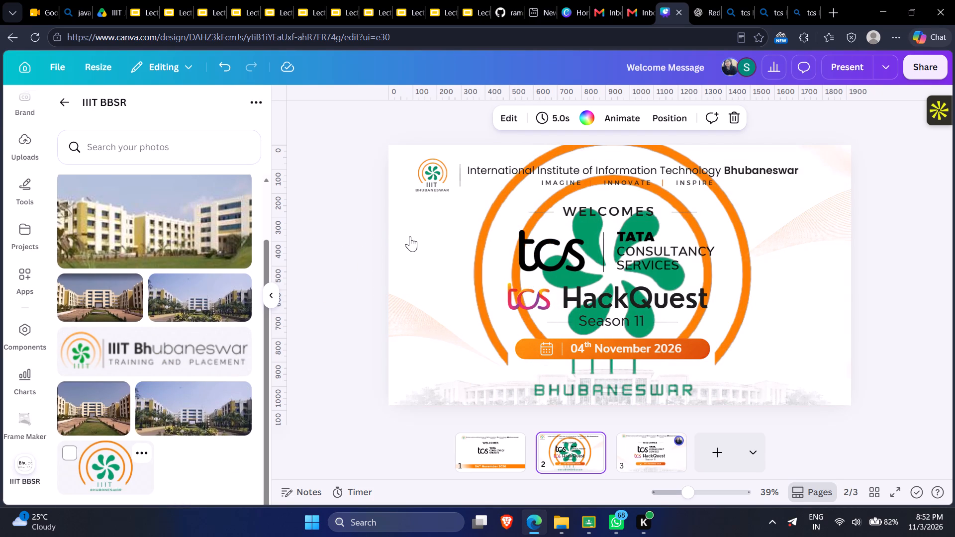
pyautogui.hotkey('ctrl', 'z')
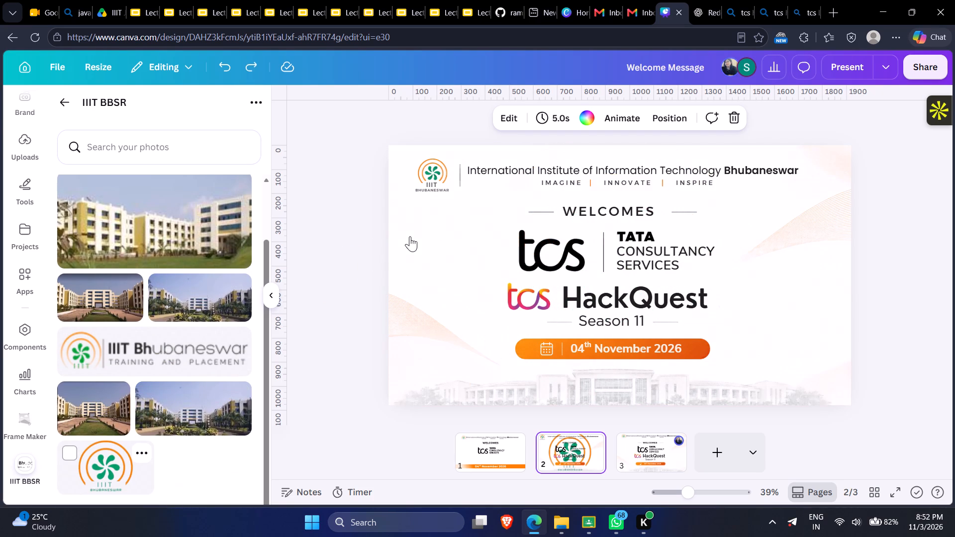
# Add the round IIIT Bhubaneswar logo to page 2 as a separate image, shrunk to about 290 px wide near the header logo.
pyautogui.moveTo(102, 466); pyautogui.dragTo(375, 270)
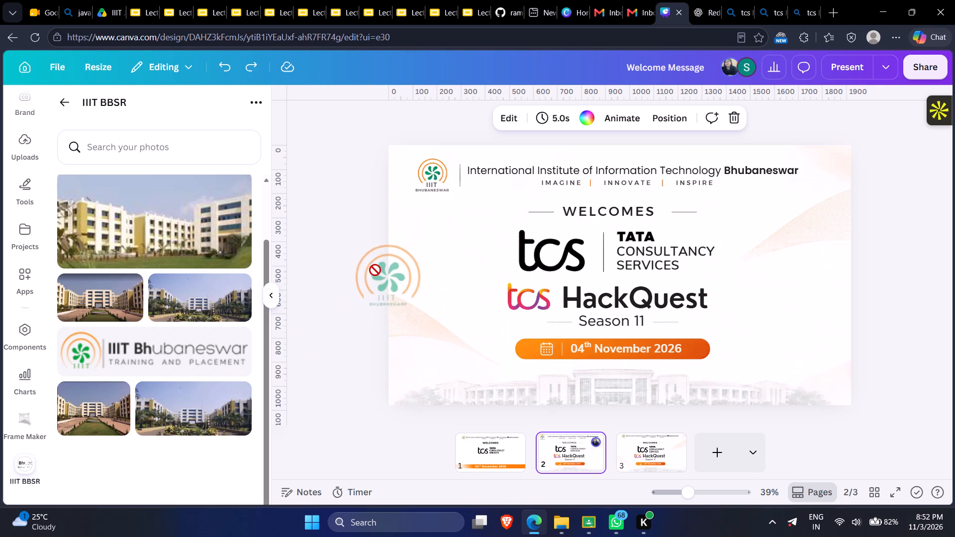
pyautogui.moveTo(375, 270); pyautogui.dragTo(378, 270)
pyautogui.moveTo(95, 474); pyautogui.dragTo(478, 262)
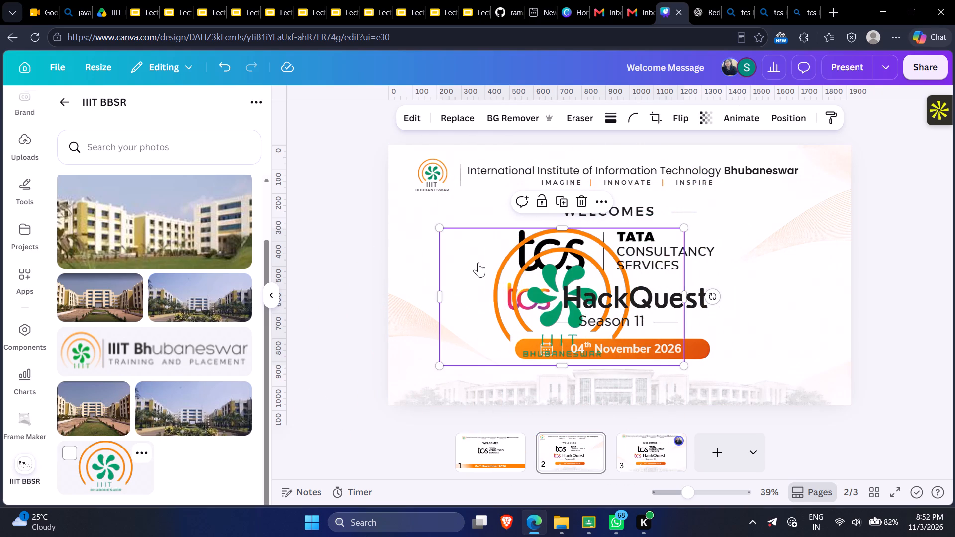
pyautogui.moveTo(484, 299); pyautogui.dragTo(438, 259)
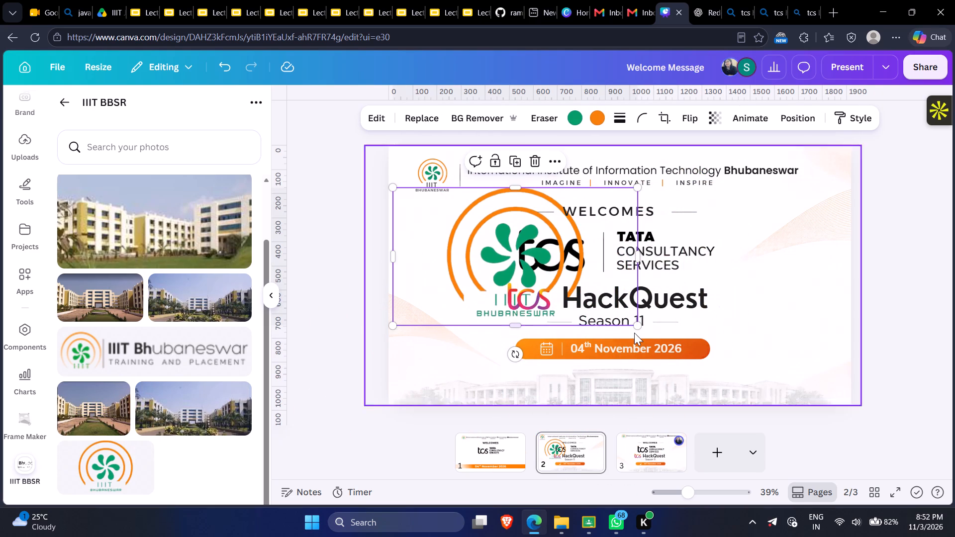
pyautogui.moveTo(634, 326); pyautogui.dragTo(474, 205)
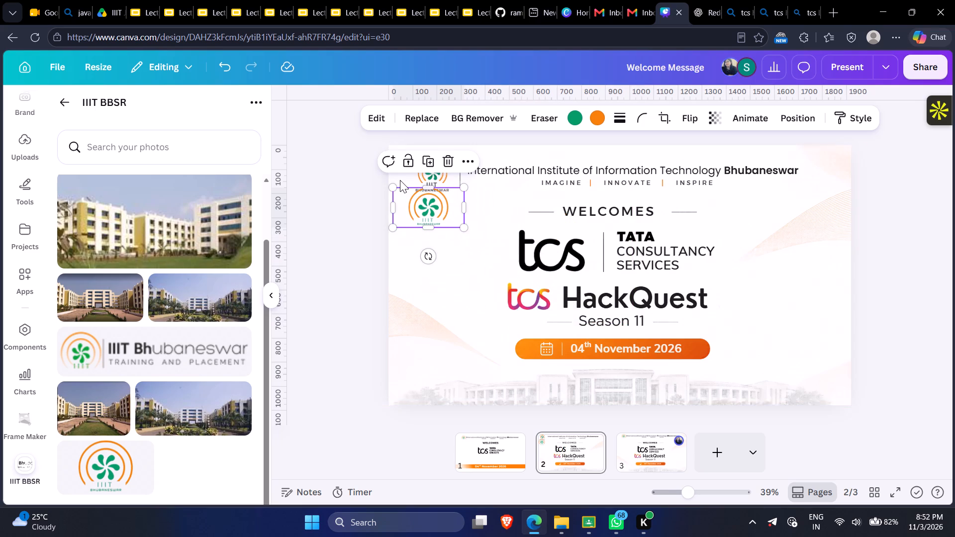
# Line the new logo up against the old grouped logo in the header and delete the old logo group.
pyautogui.hscroll(3, 400, 180)
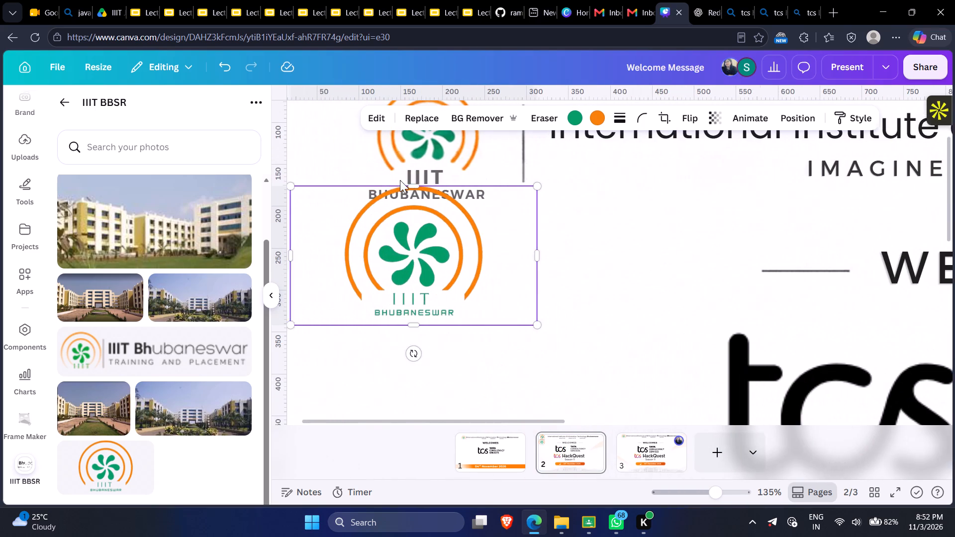
pyautogui.moveTo(417, 243); pyautogui.dragTo(442, 243)
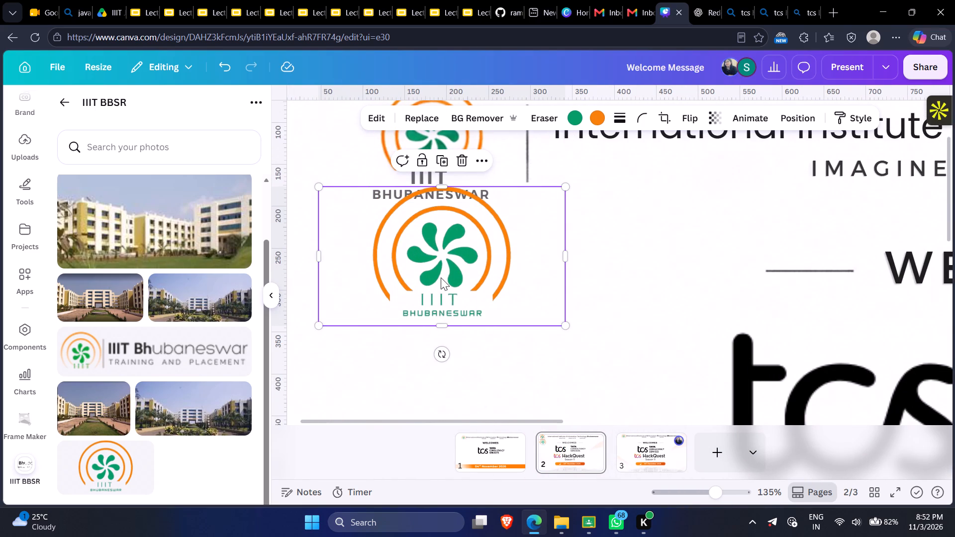
pyautogui.moveTo(441, 277); pyautogui.dragTo(428, 172)
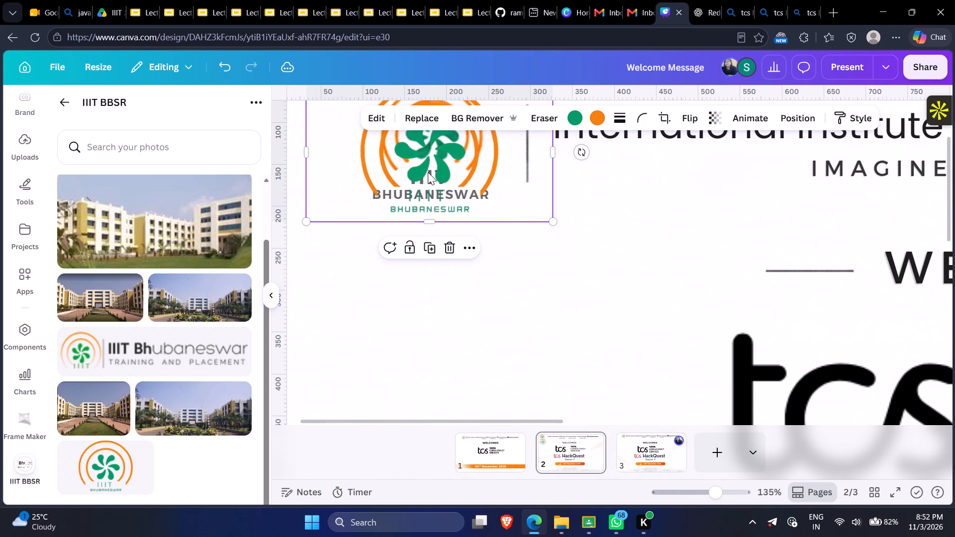
pyautogui.scroll(3, 451, 287)
pyautogui.moveTo(441, 255); pyautogui.dragTo(436, 232)
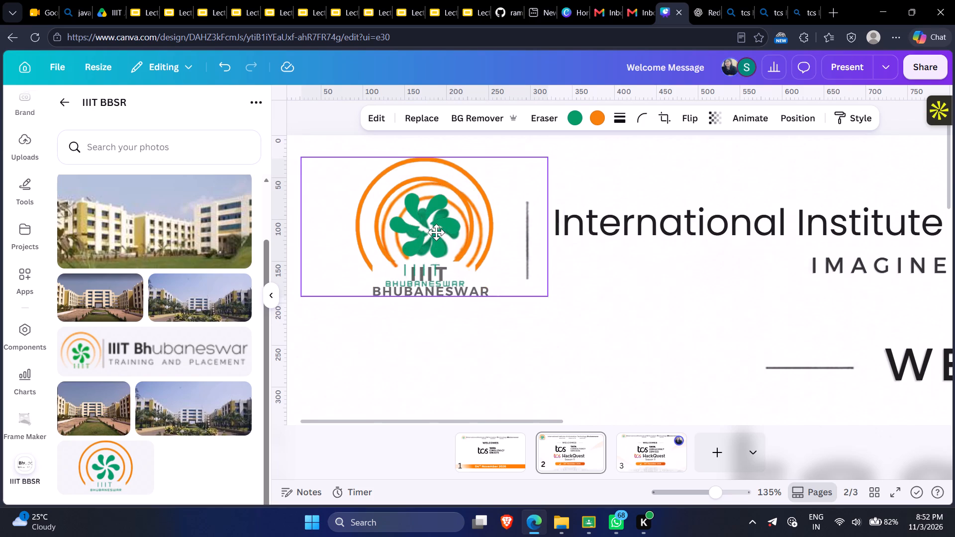
pyautogui.moveTo(436, 232); pyautogui.dragTo(444, 239)
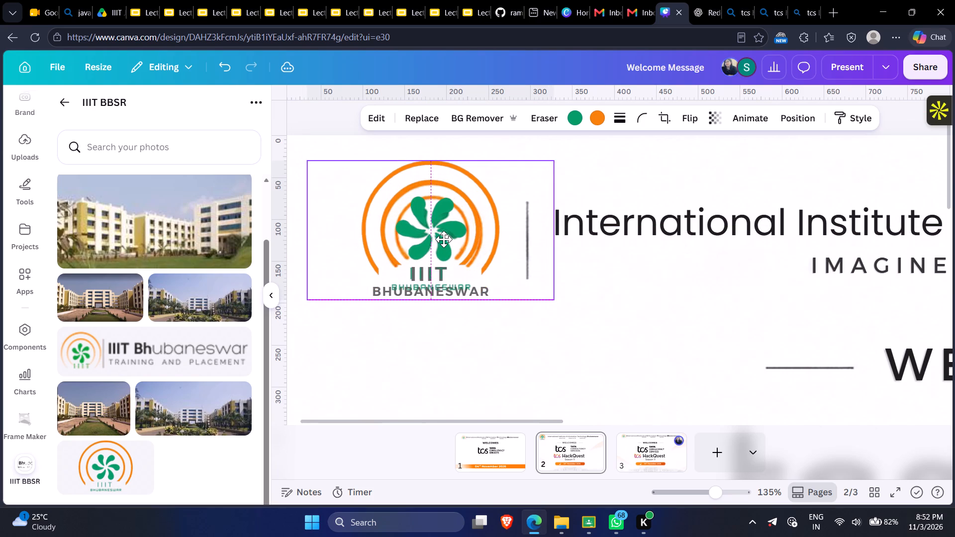
pyautogui.moveTo(444, 239); pyautogui.dragTo(444, 240)
pyautogui.moveTo(444, 240); pyautogui.dragTo(444, 238)
pyautogui.moveTo(444, 238); pyautogui.dragTo(449, 312)
pyautogui.click(428, 189)
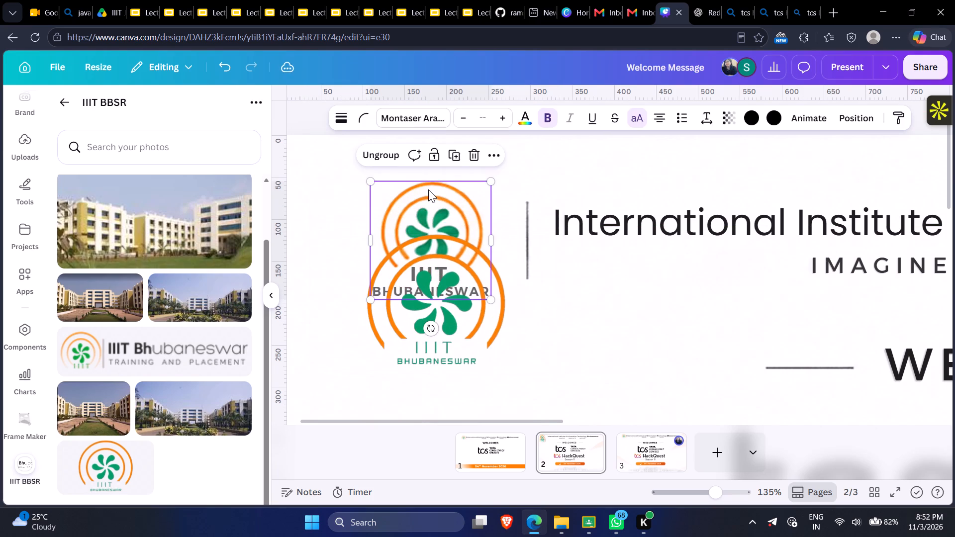
pyautogui.press('BackSpace')
# Shrink the new logo to about 230 px wide and place it in the header just before the vertical divider line.
pyautogui.moveTo(414, 284); pyautogui.dragTo(393, 213)
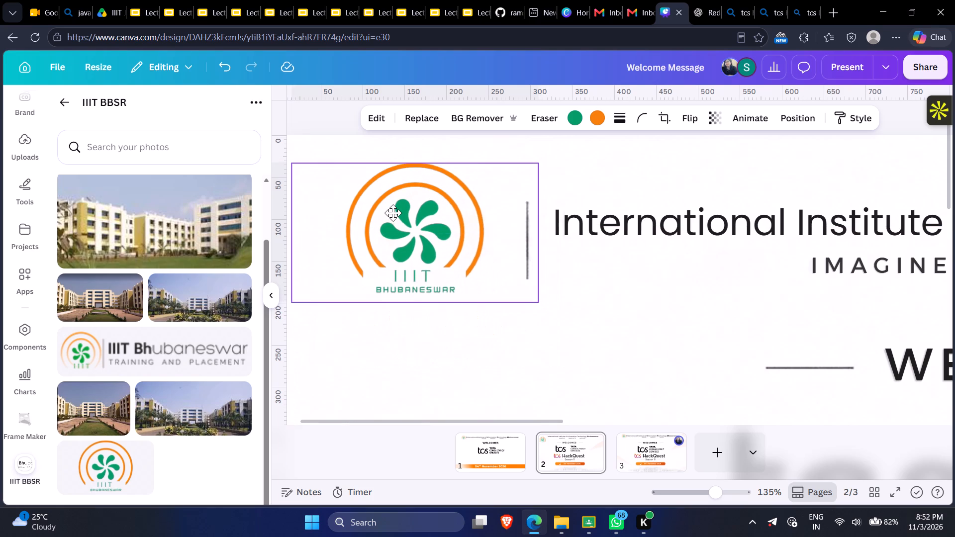
pyautogui.moveTo(393, 213); pyautogui.dragTo(396, 209)
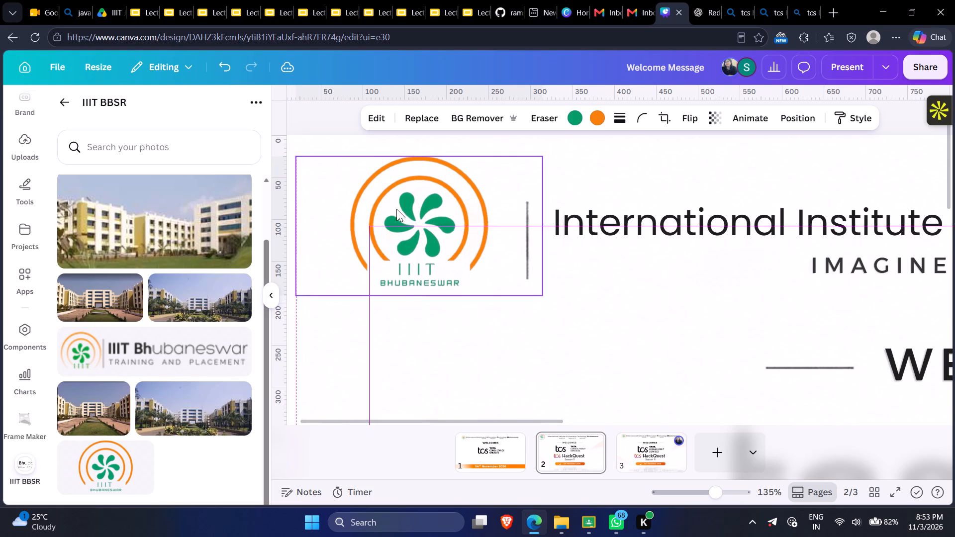
pyautogui.moveTo(545, 295); pyautogui.dragTo(492, 264)
pyautogui.moveTo(396, 208); pyautogui.dragTo(412, 226)
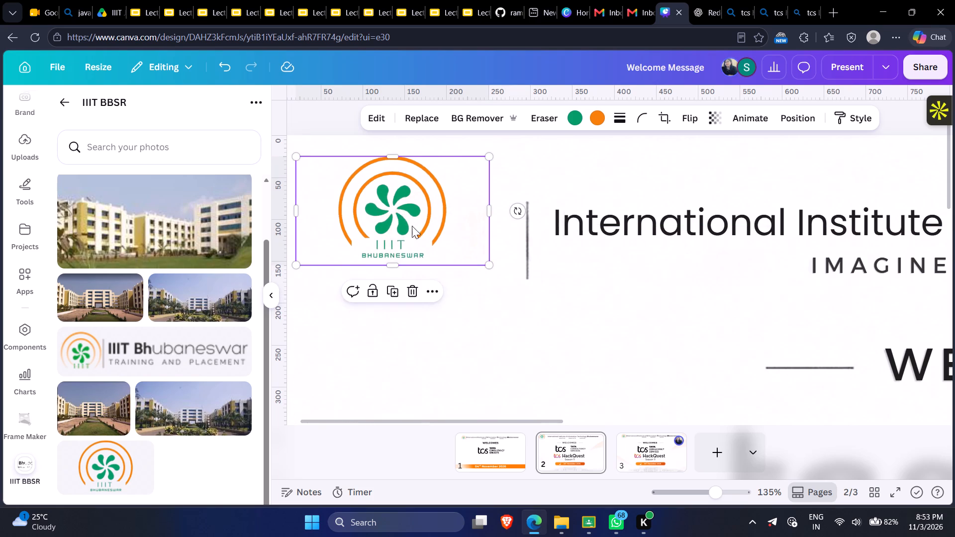
pyautogui.moveTo(412, 226); pyautogui.dragTo(424, 228)
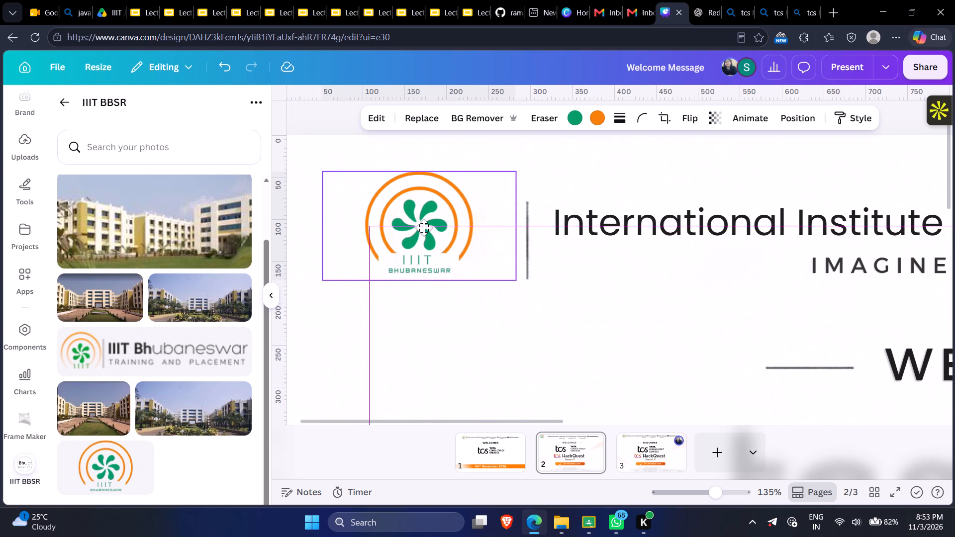
pyautogui.moveTo(424, 228); pyautogui.dragTo(427, 238)
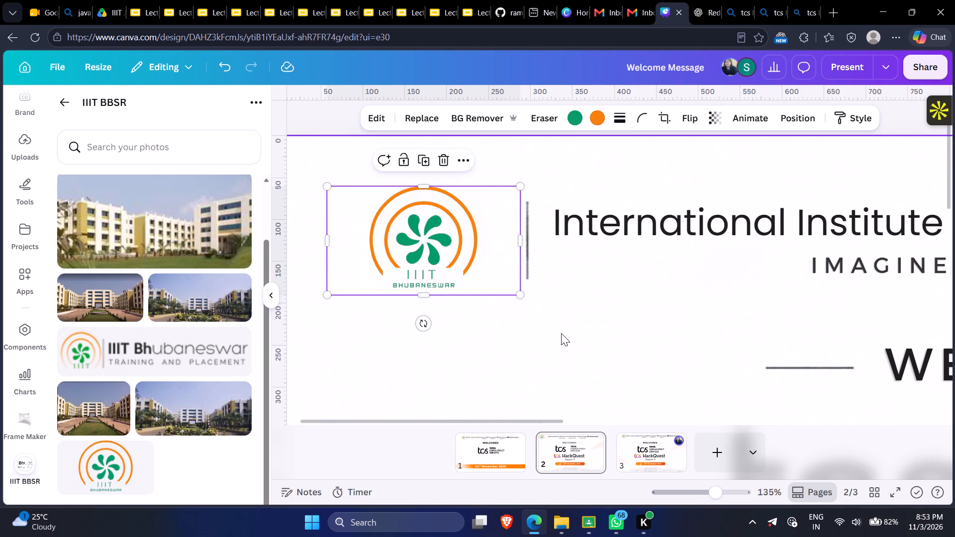
pyautogui.click(561, 333)
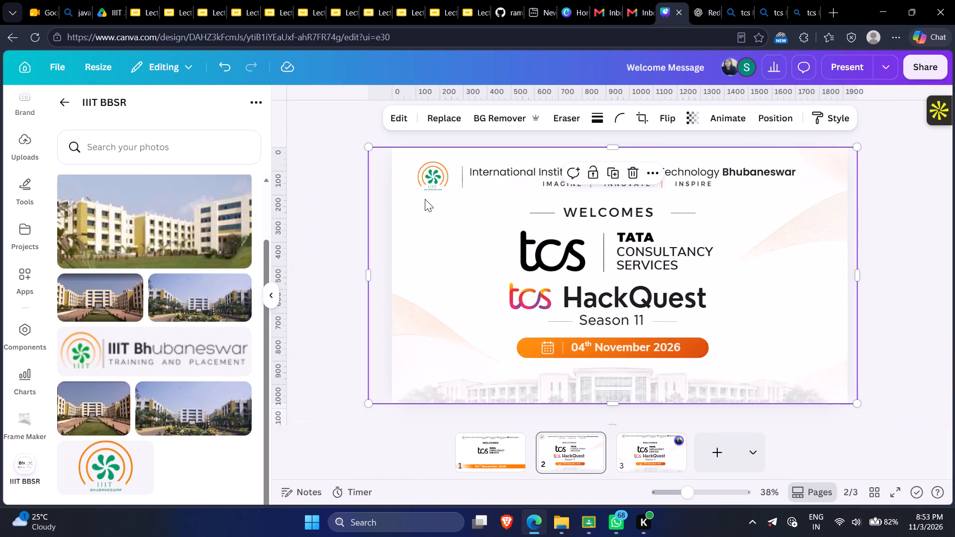
pyautogui.moveTo(425, 179); pyautogui.dragTo(427, 174)
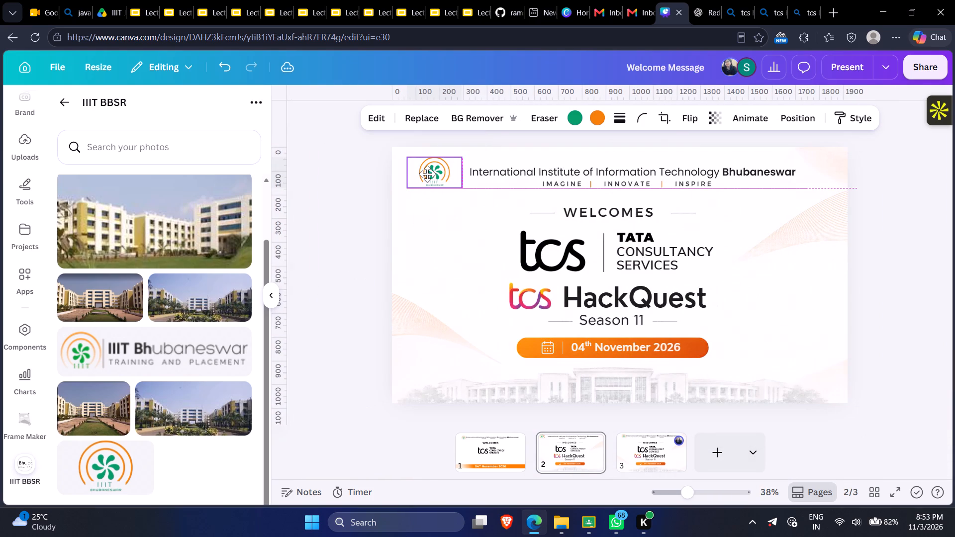
pyautogui.moveTo(427, 174); pyautogui.dragTo(427, 175)
pyautogui.click(320, 239)
# Crop the empty space off both sides of the new IIIT Bhubaneswar logo in page 2's header.
pyautogui.doubleClick(424, 182)
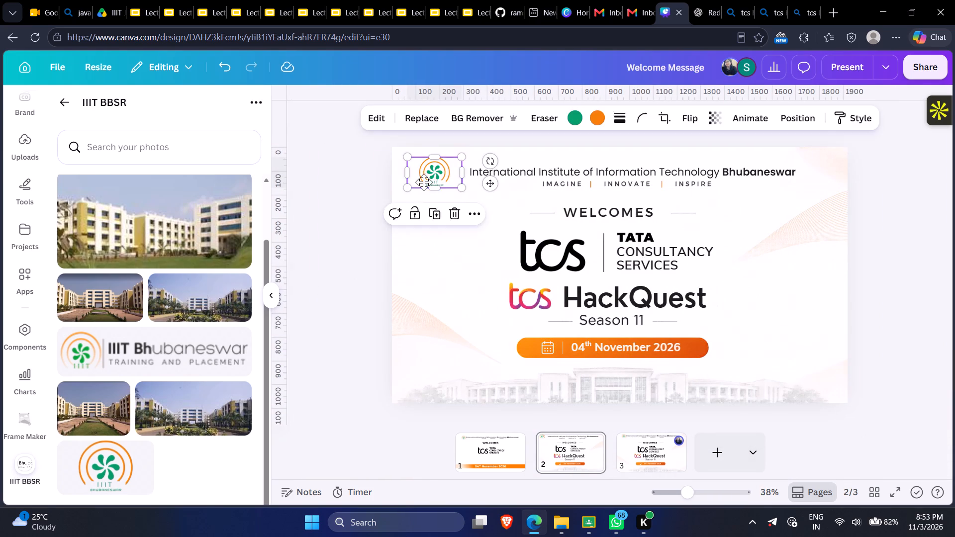
pyautogui.doubleClick(454, 182)
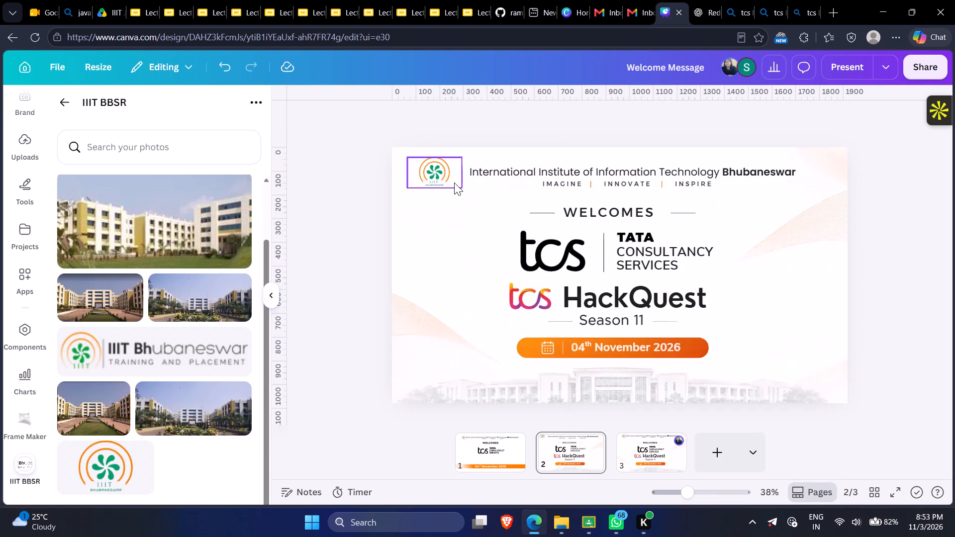
pyautogui.click(454, 182)
pyautogui.scroll(2, 454, 182)
pyautogui.doubleClick(417, 183)
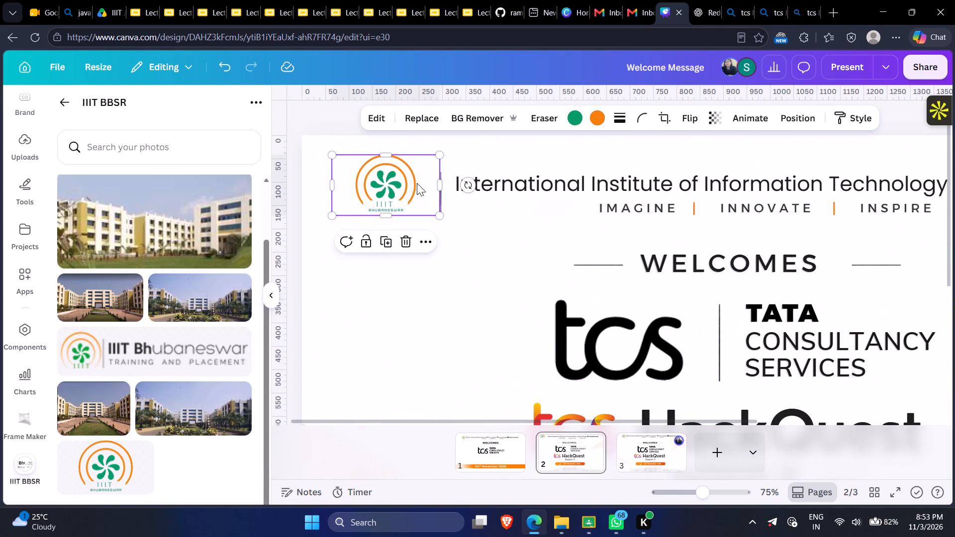
pyautogui.click(385, 198)
pyautogui.doubleClick(385, 198)
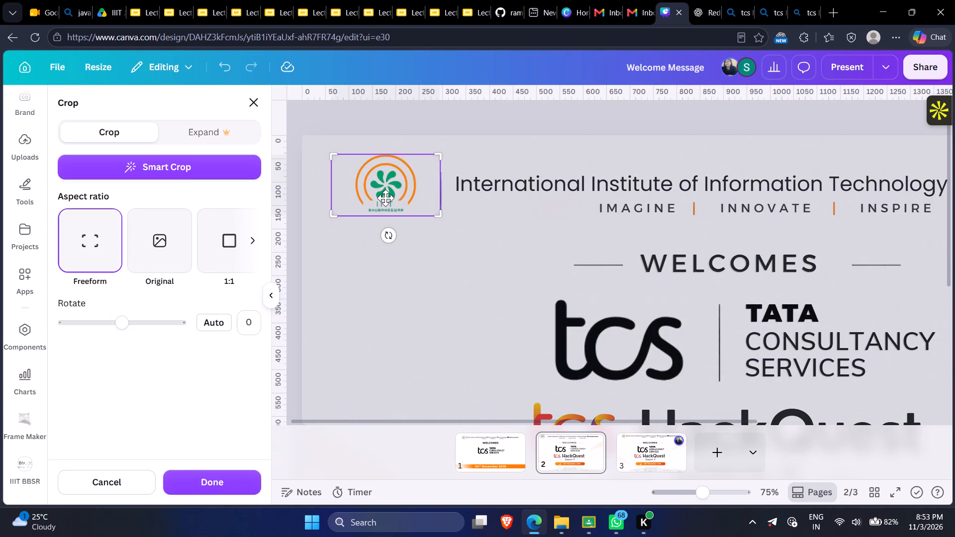
pyautogui.moveTo(437, 213); pyautogui.dragTo(420, 214)
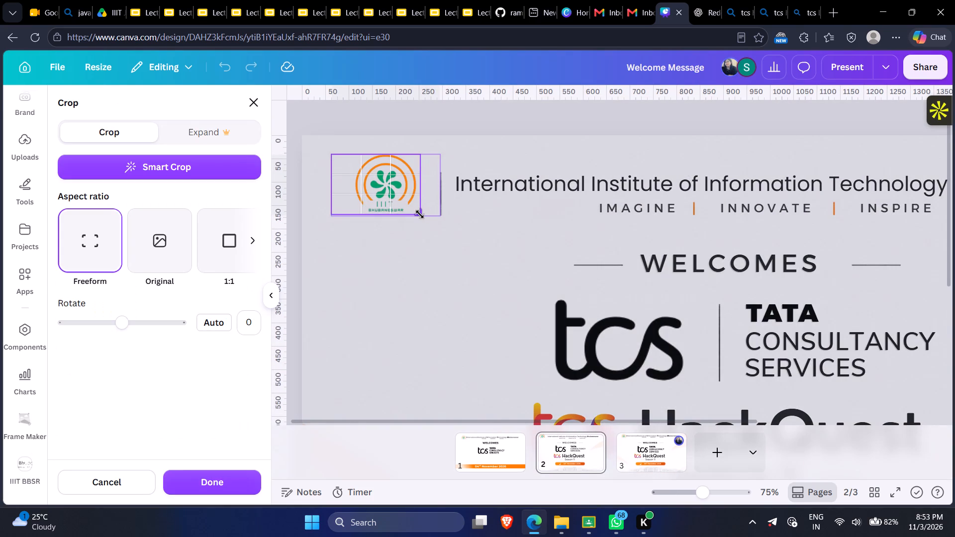
pyautogui.moveTo(420, 214); pyautogui.dragTo(420, 217)
pyautogui.moveTo(331, 208); pyautogui.dragTo(345, 216)
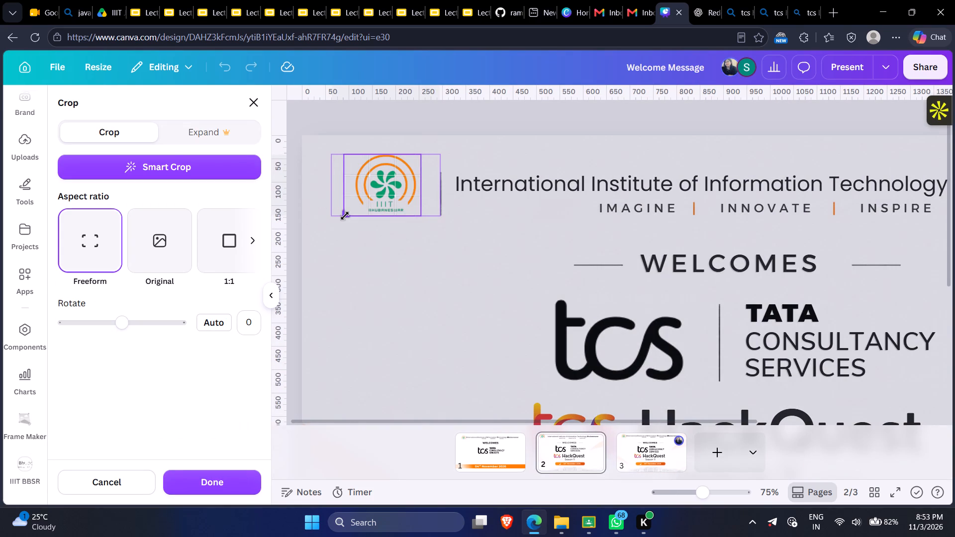
pyautogui.moveTo(345, 216); pyautogui.dragTo(353, 219)
pyautogui.press('Return')
pyautogui.press('Return')
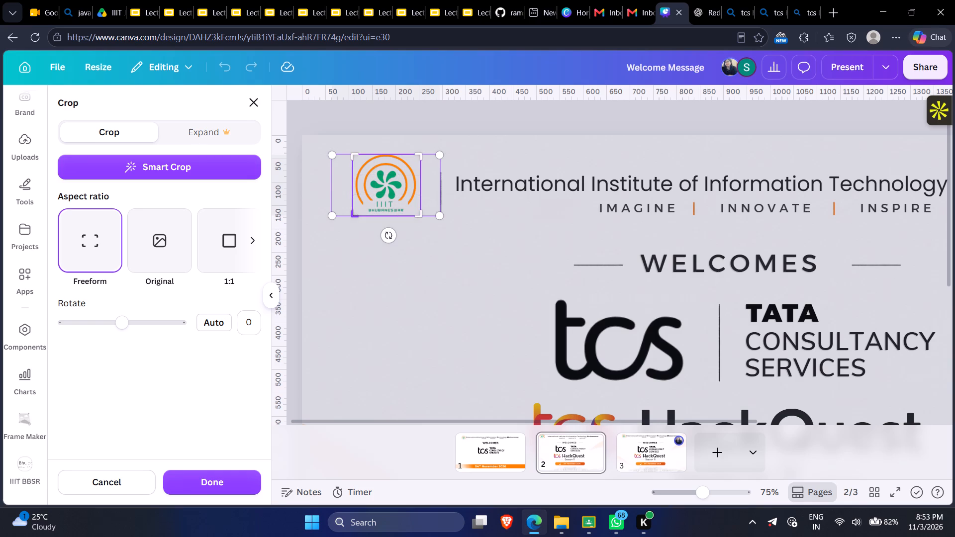
# Move the cropped logo slightly toward the vertical divider line in the header.
pyautogui.moveTo(399, 177); pyautogui.dragTo(405, 181)
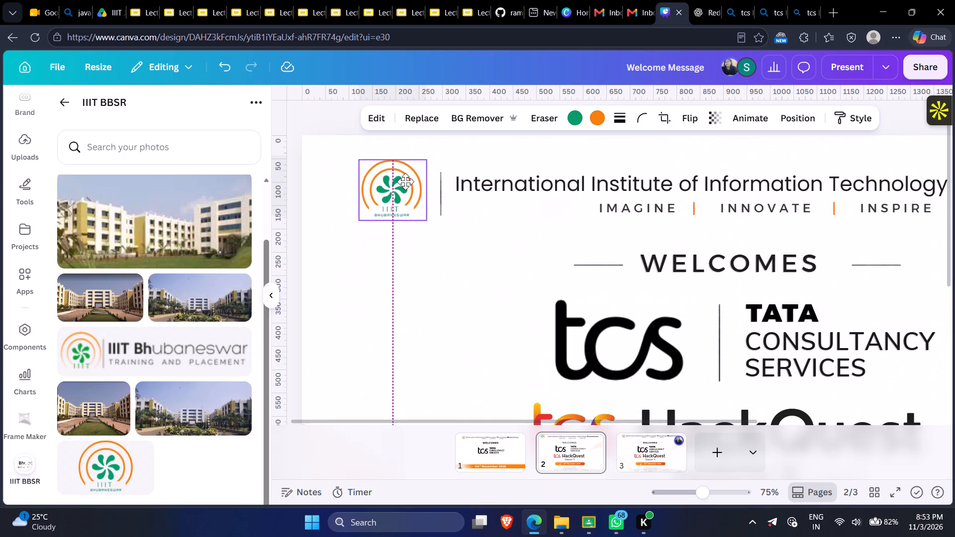
pyautogui.moveTo(405, 181); pyautogui.dragTo(406, 180)
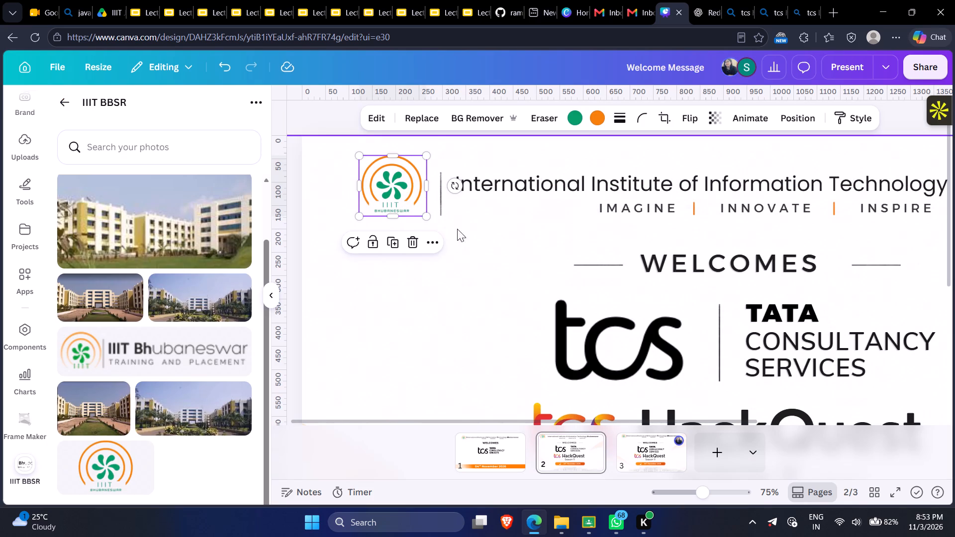
pyautogui.click(481, 245)
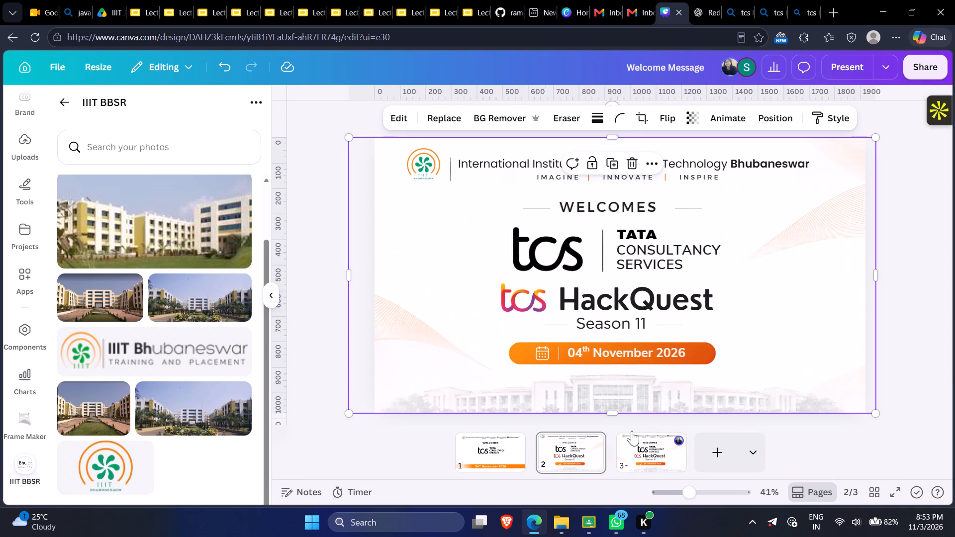
# Compare page 2's header and logo placement with page 3's.
pyautogui.click(637, 438)
pyautogui.click(581, 449)
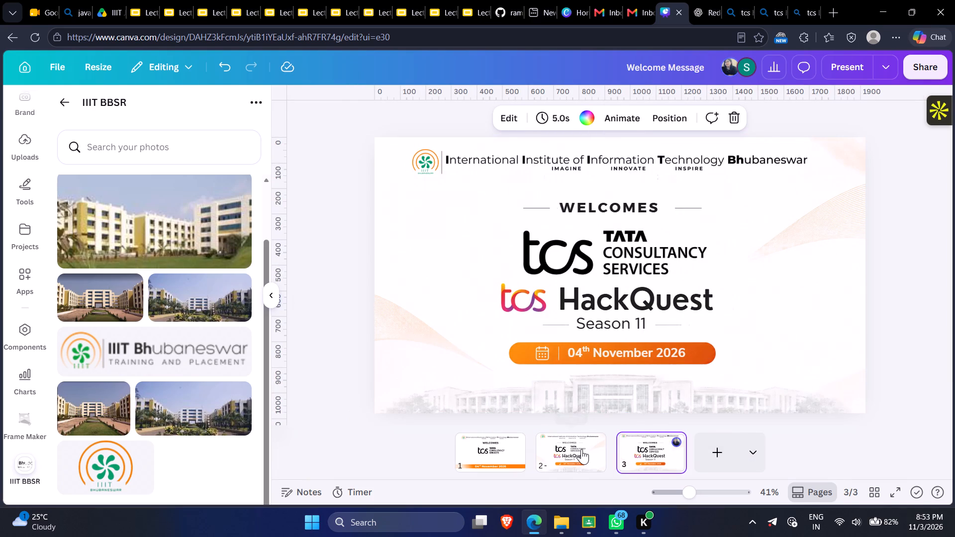
pyautogui.click(634, 455)
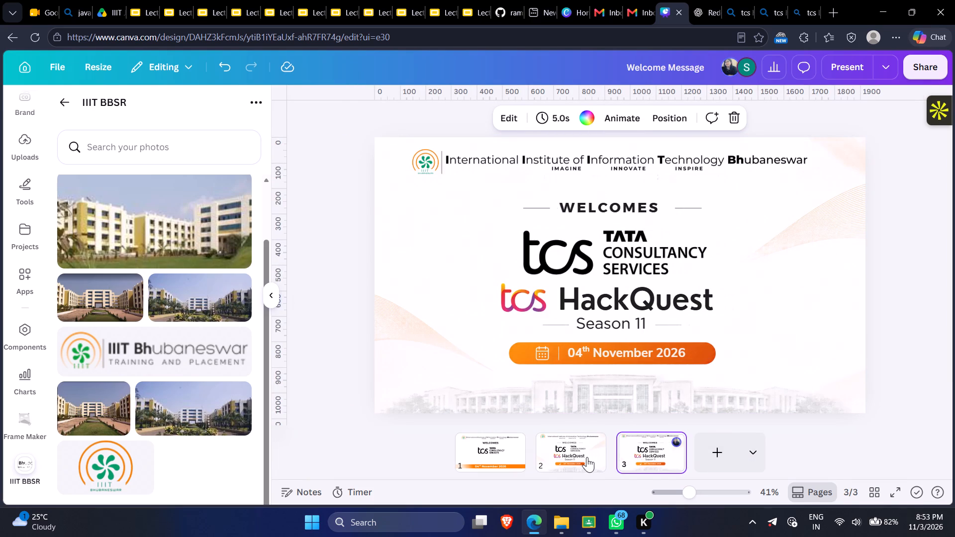
pyautogui.click(587, 457)
pyautogui.click(625, 457)
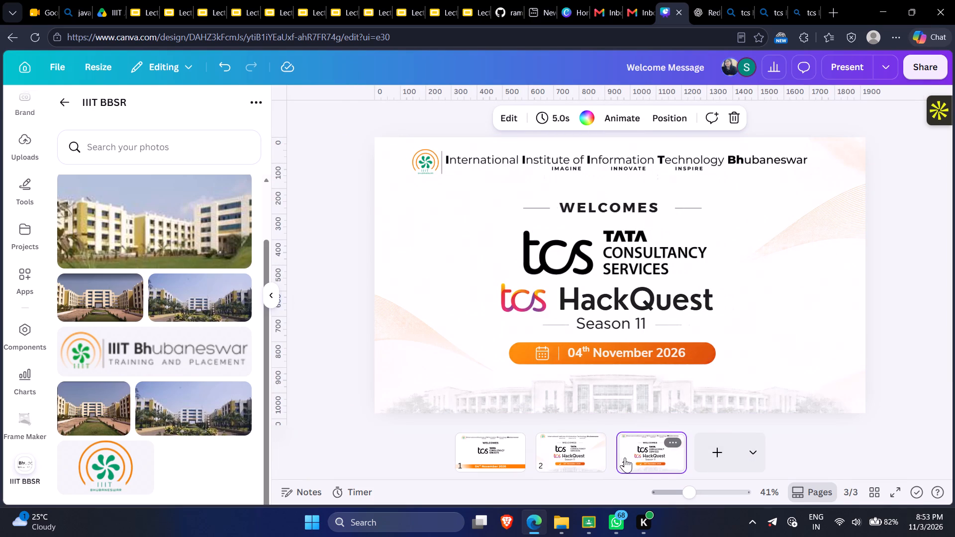
pyautogui.click(584, 460)
pyautogui.click(632, 461)
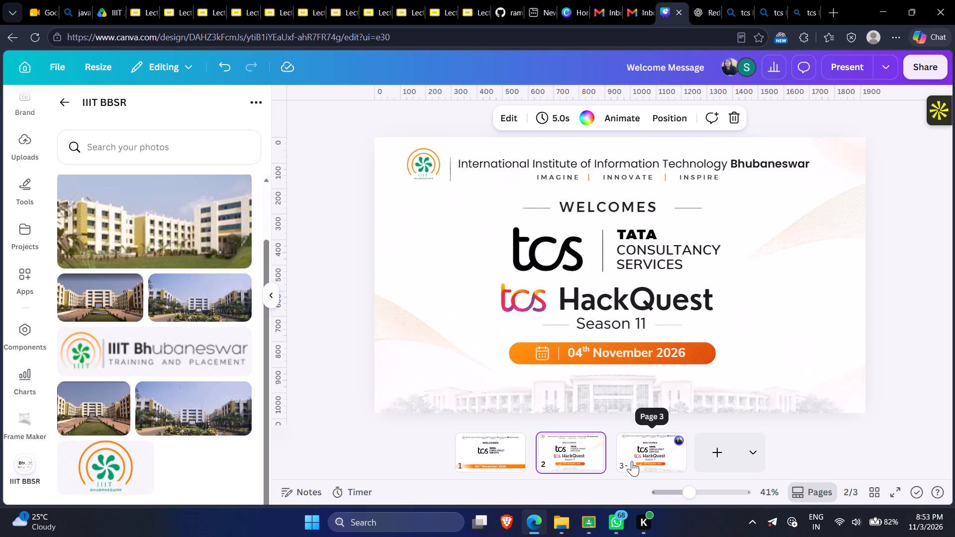
pyautogui.click(590, 460)
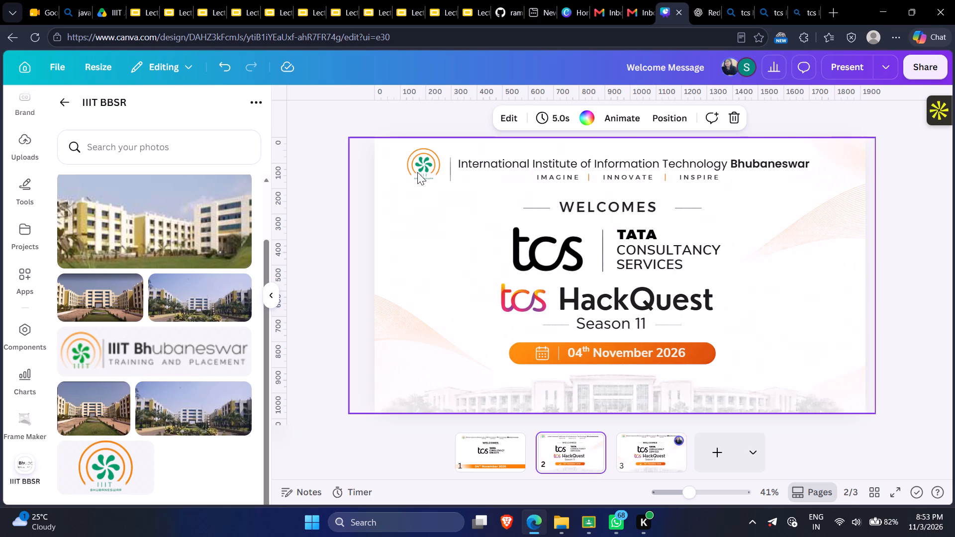
# Nudge the page 2 logo slightly to refine its position beside the header's divider line.
pyautogui.click(417, 172)
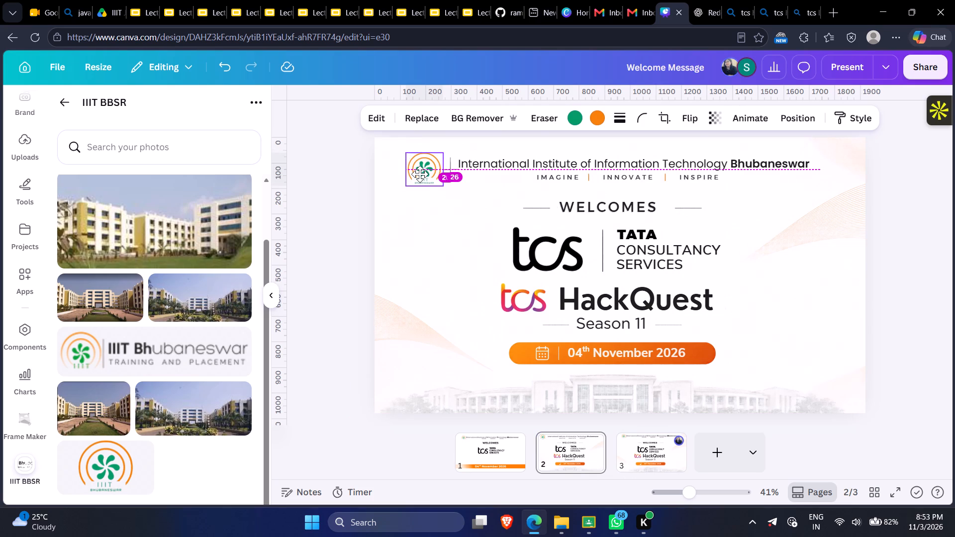
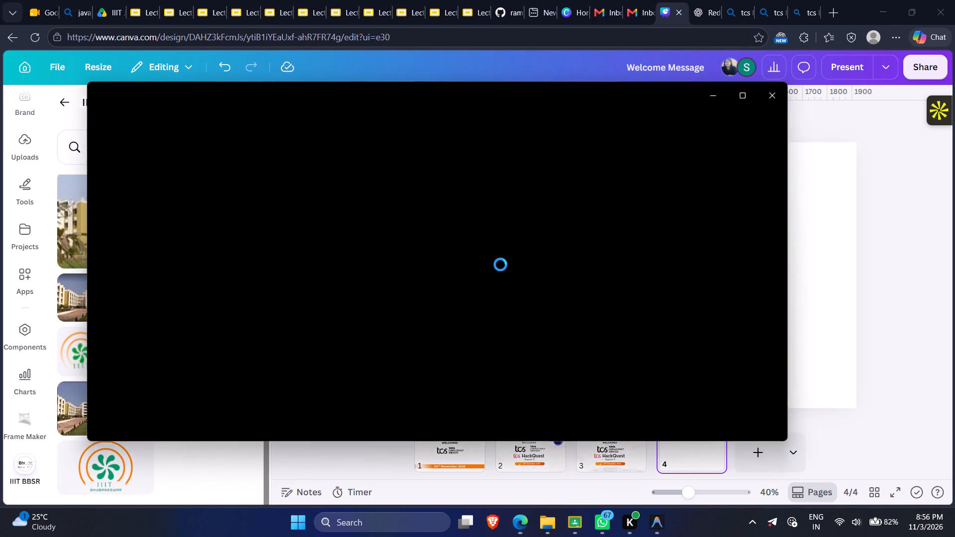
pyautogui.click(775, 91)
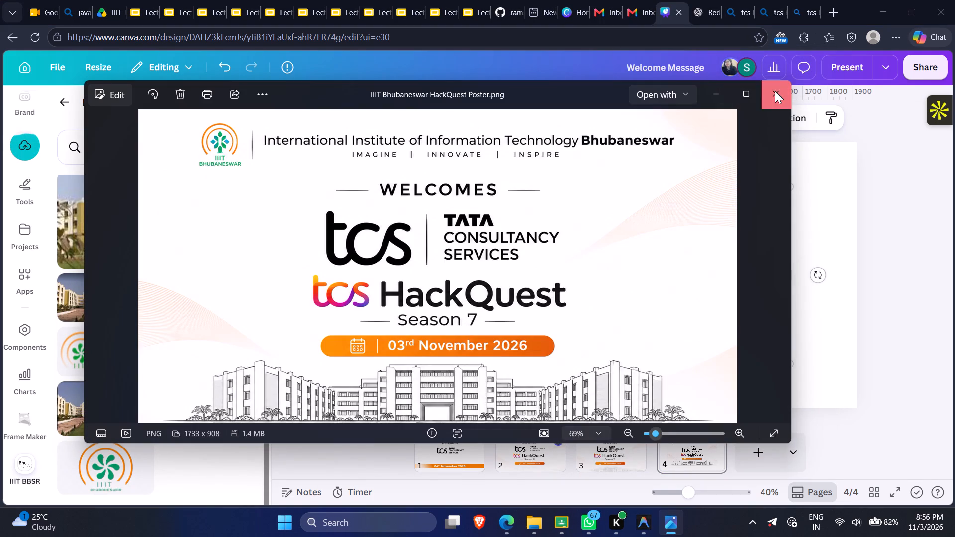
# Select the HackQuest poster image on the last page and run Magic Layers on it.
pyautogui.hotkey('ctrl', 'j')
pyautogui.click(588, 335)
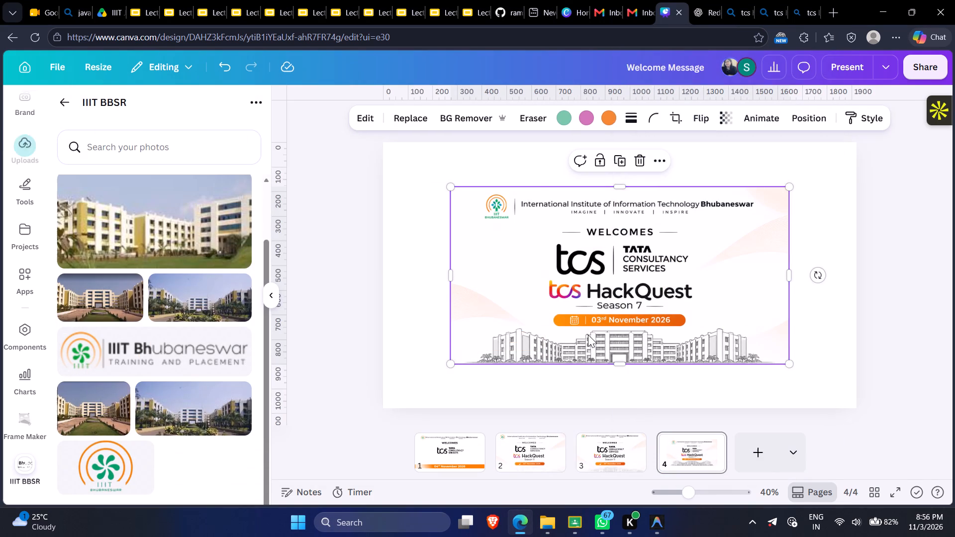
pyautogui.click(550, 293)
pyautogui.click(374, 120)
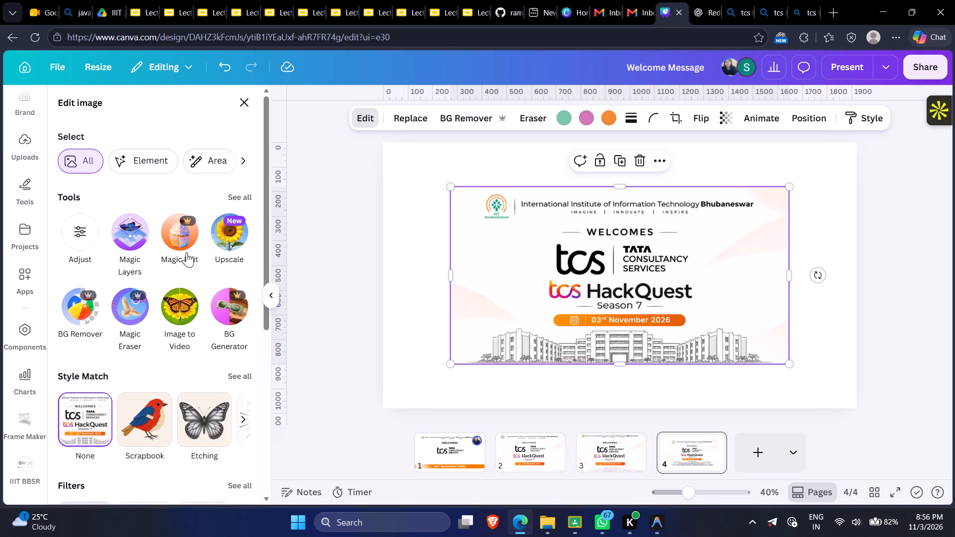
pyautogui.click(183, 240)
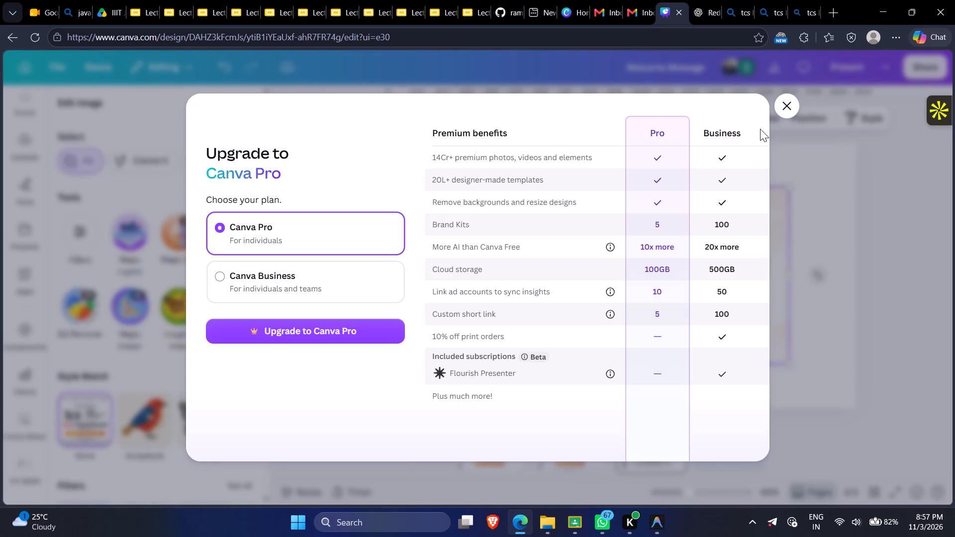
pyautogui.click(784, 106)
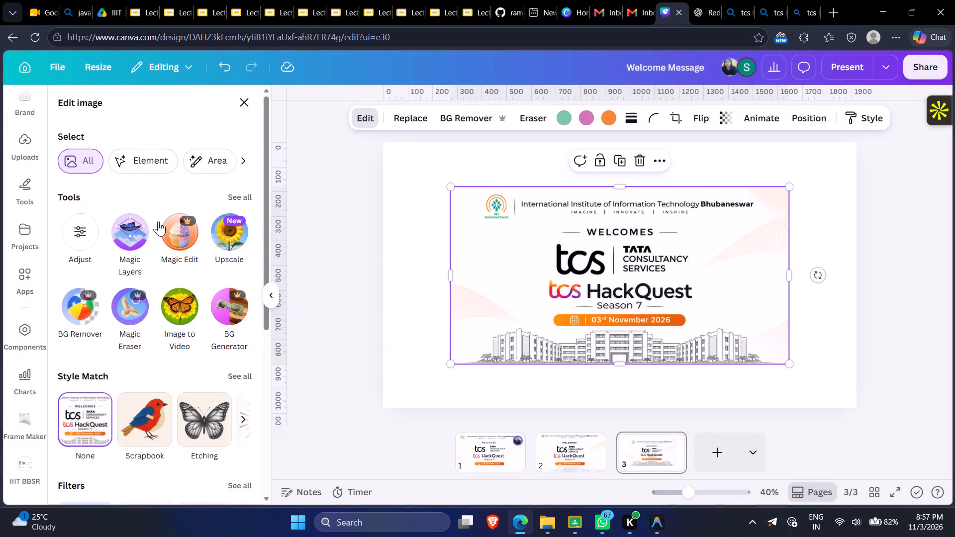
pyautogui.click(136, 231)
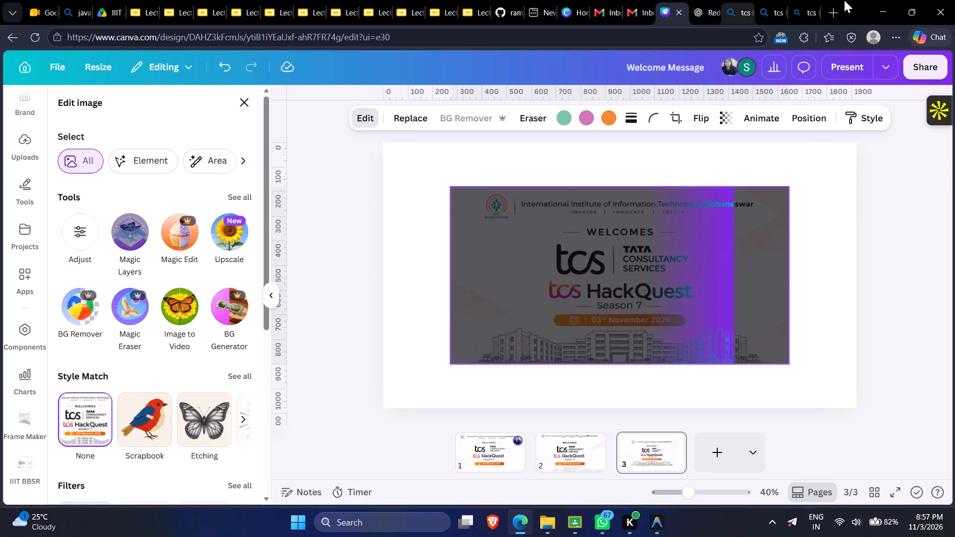
# Open the Canva home page from a new browser tab.
pyautogui.click(835, 10)
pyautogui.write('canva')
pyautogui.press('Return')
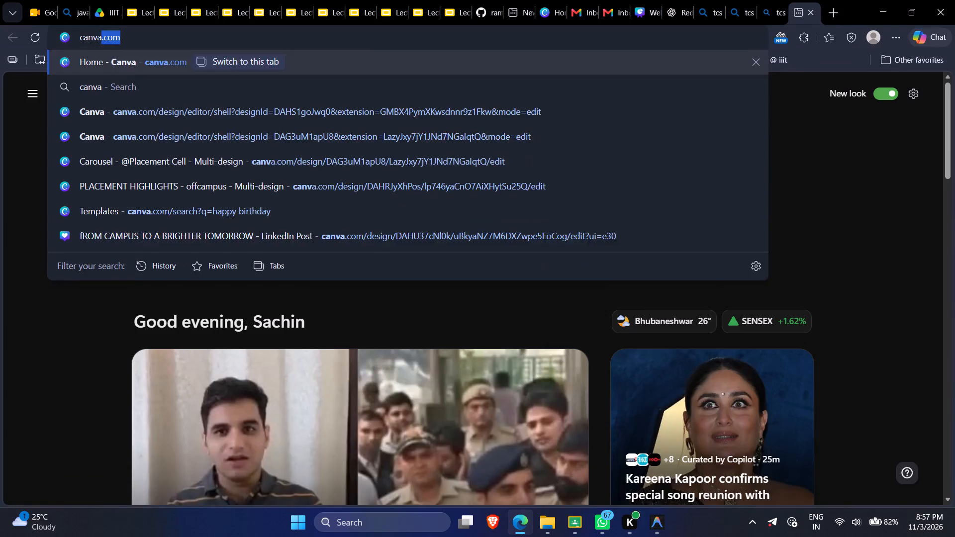
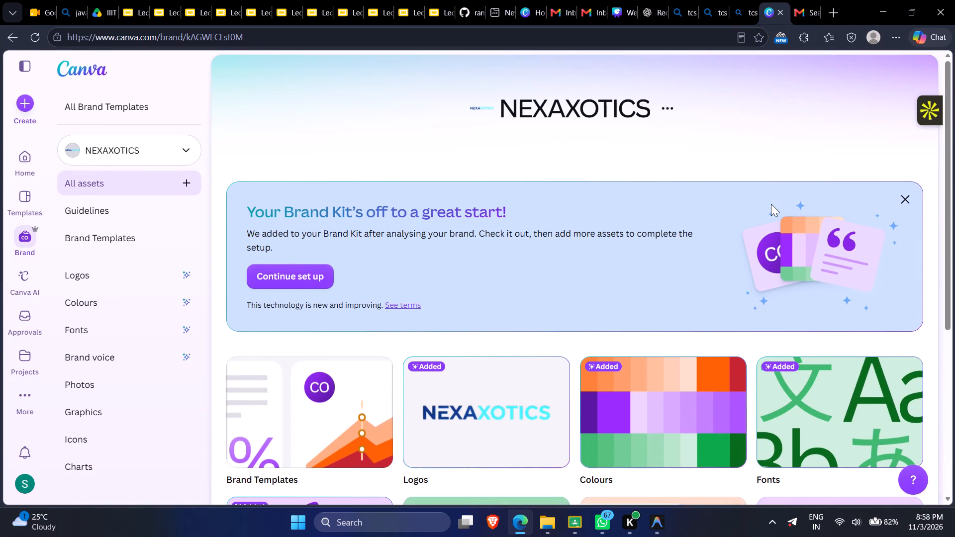
# Go from the Brand Kit page back to the Welcome Message poster design in Canva.
pyautogui.click(750, 0)
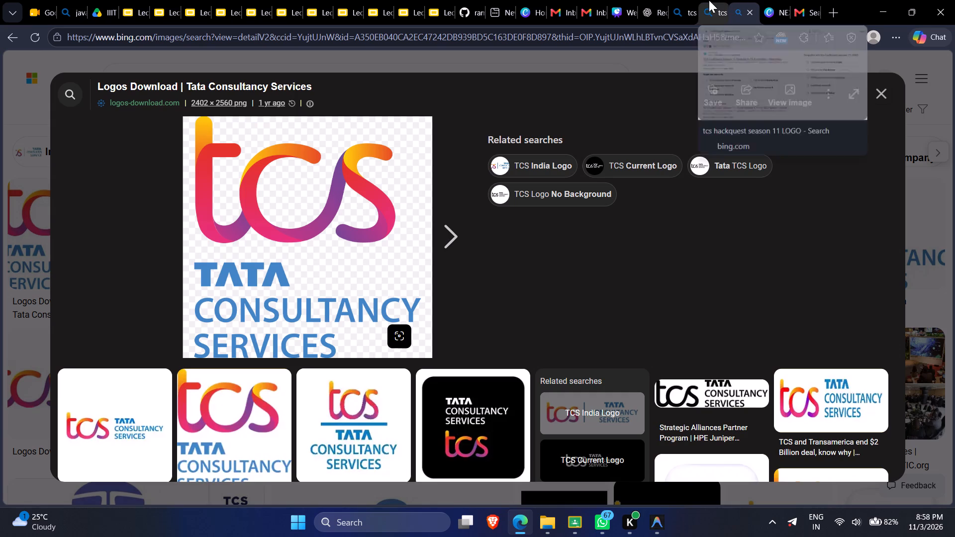
pyautogui.click(688, 0)
pyautogui.click(617, 0)
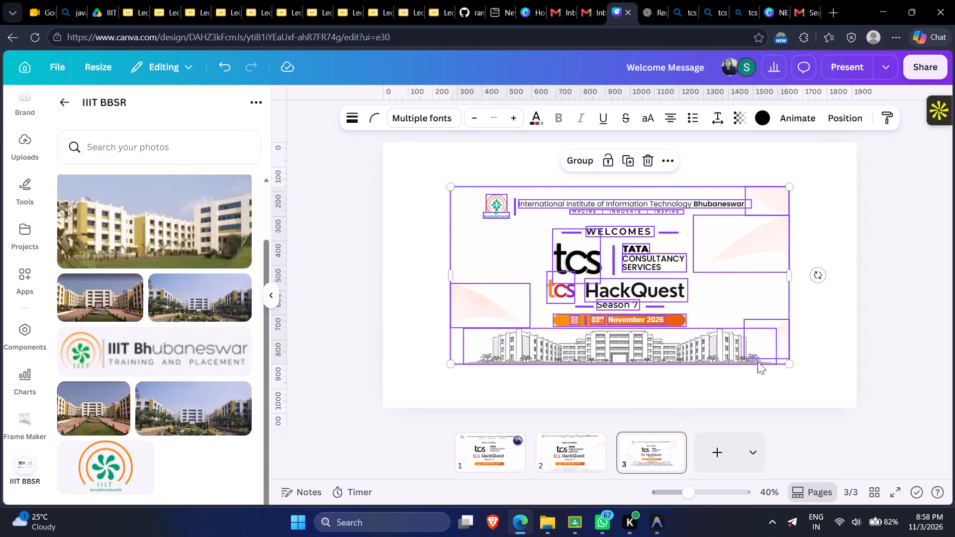
# Copy the campus building outline from the bottom of page 3 and paste it onto page 1.
pyautogui.click(856, 391)
pyautogui.click(712, 350)
pyautogui.hotkey('ctrl', 'c')
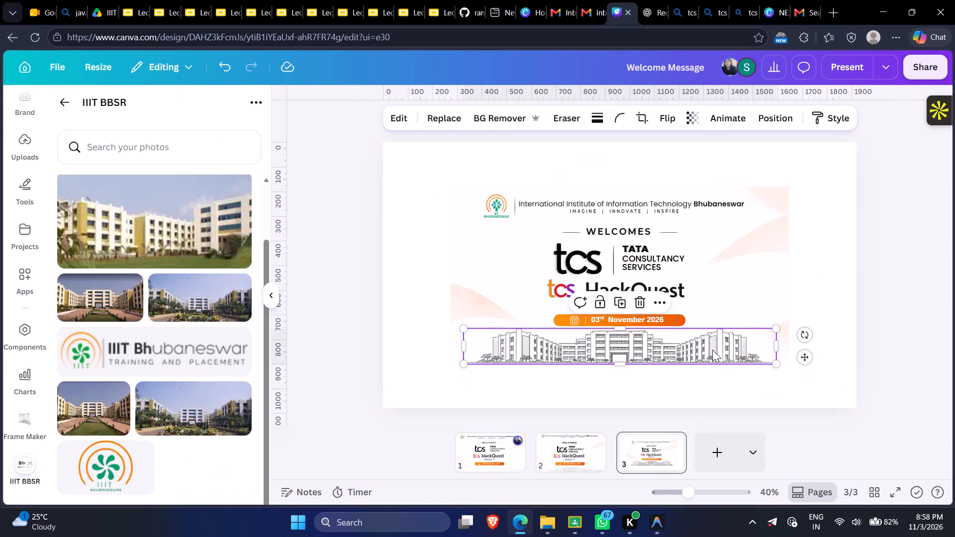
pyautogui.click(559, 458)
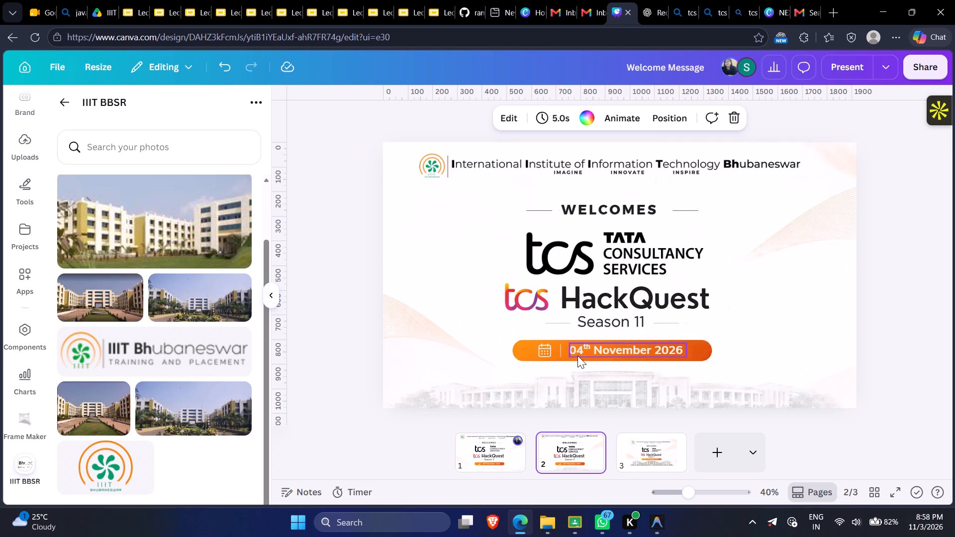
pyautogui.click(504, 393)
pyautogui.click(640, 457)
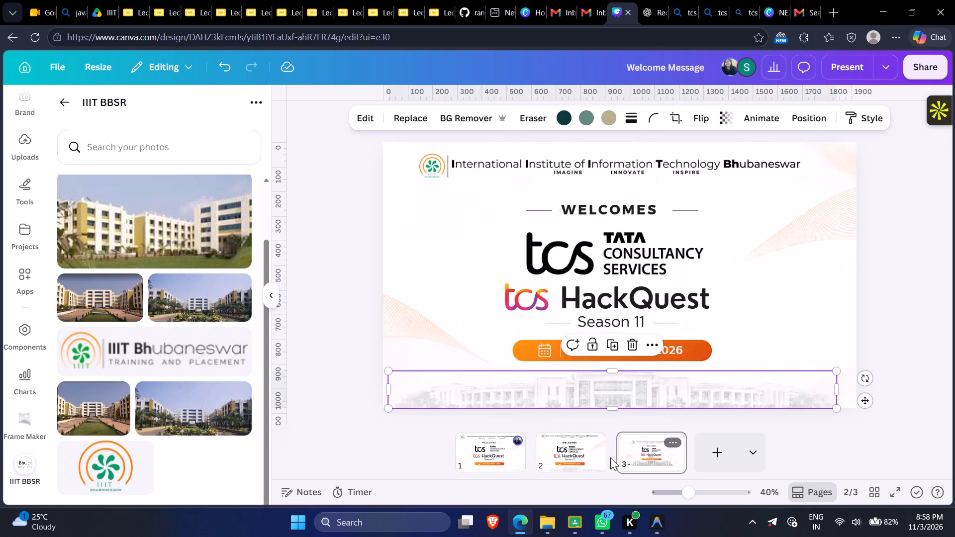
pyautogui.click(581, 456)
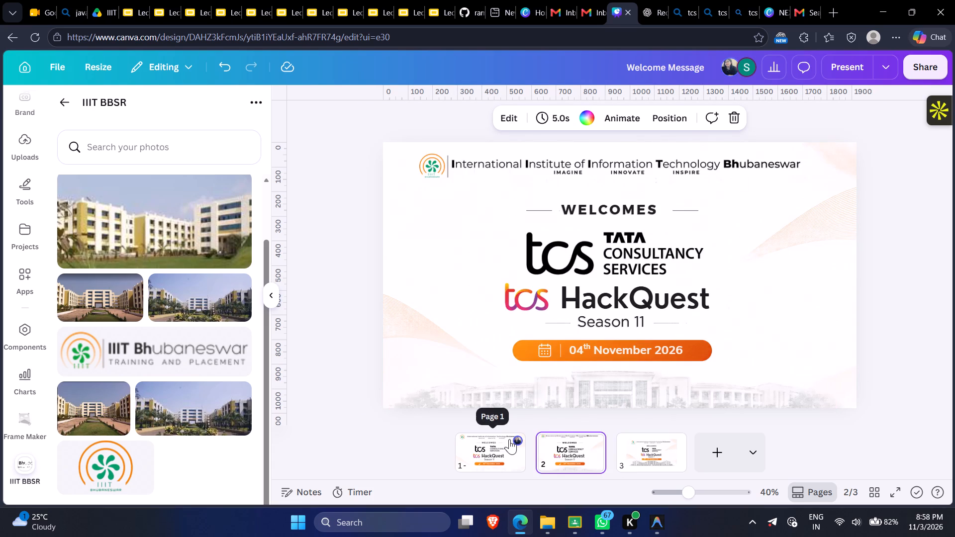
pyautogui.click(507, 458)
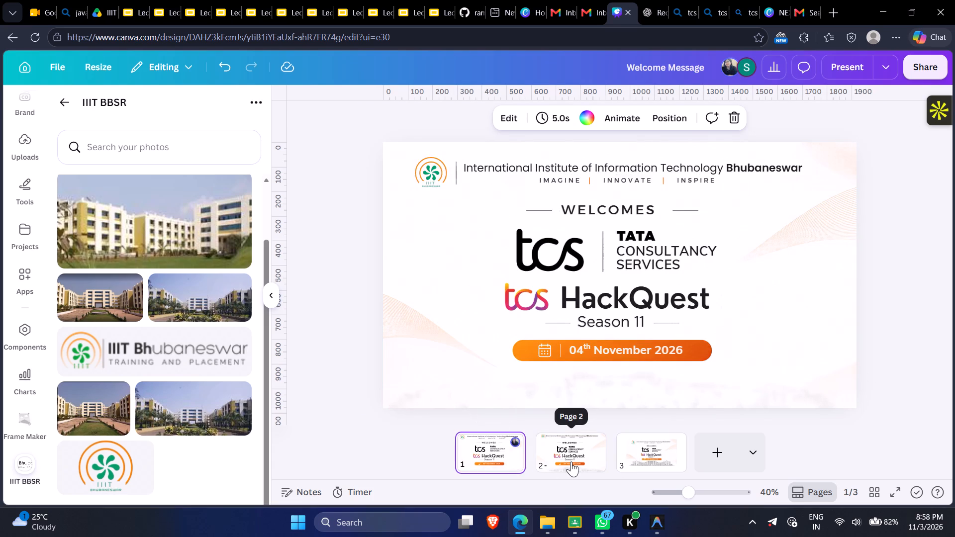
pyautogui.click(562, 389)
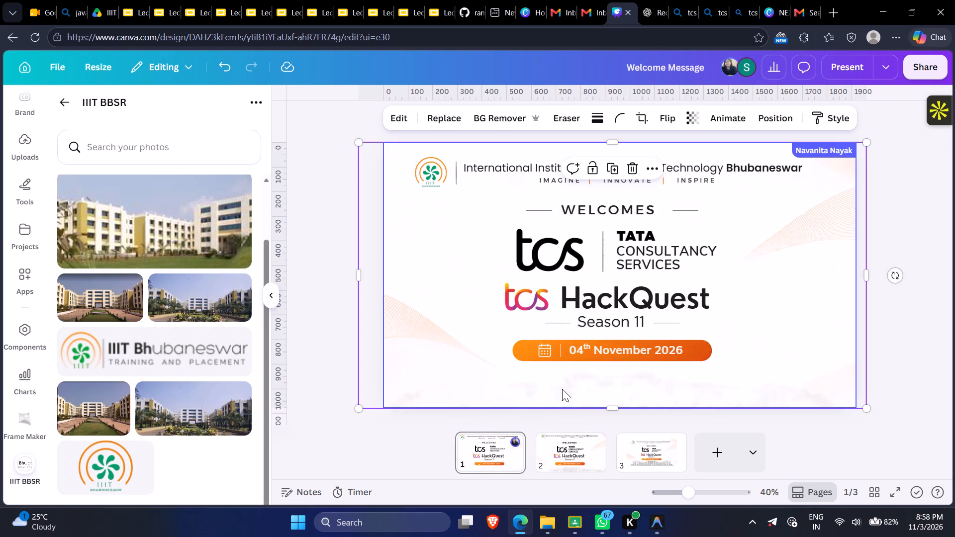
pyautogui.hotkey('ctrl', 'v')
# Move the pasted building outline below the date banner on page 1 and enlarge it to span the page width.
pyautogui.moveTo(688, 345); pyautogui.dragTo(673, 368)
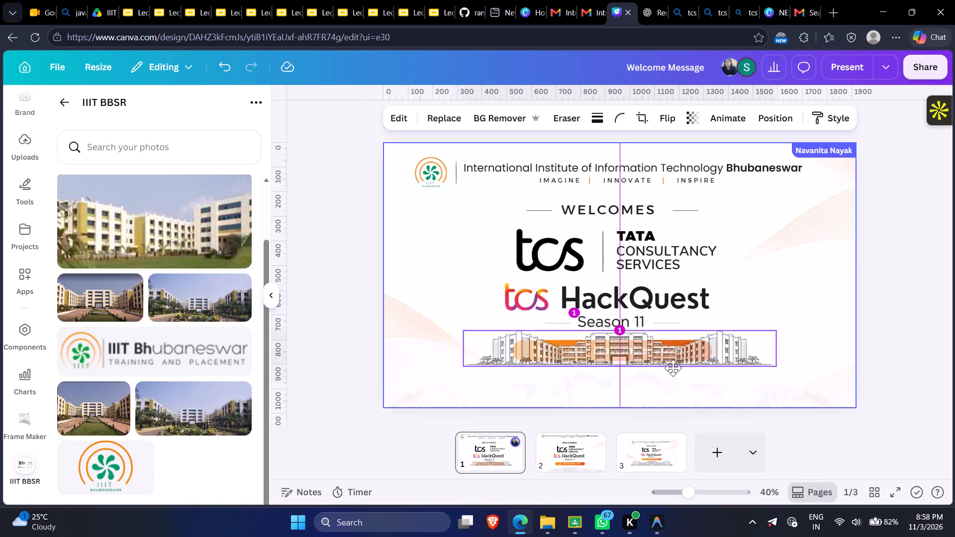
pyautogui.moveTo(673, 368); pyautogui.dragTo(607, 388)
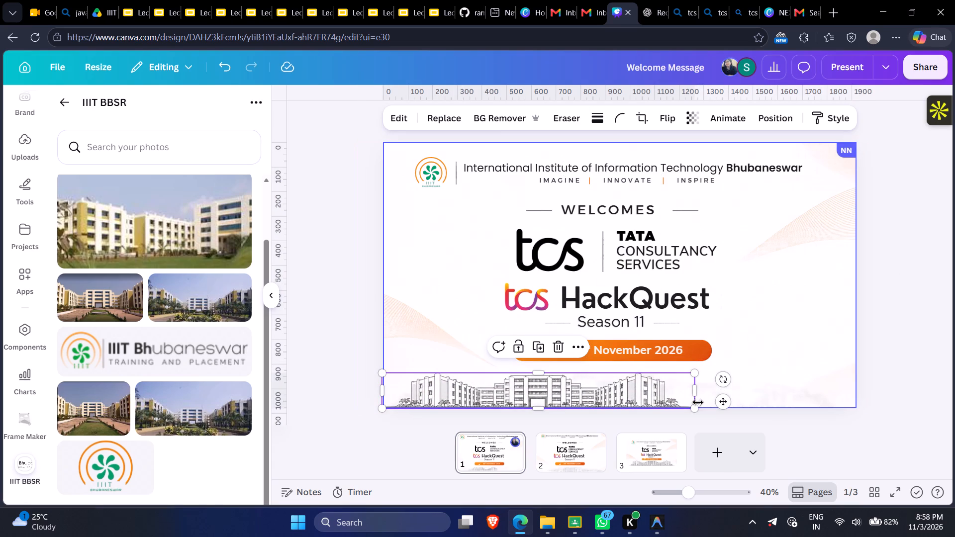
pyautogui.moveTo(697, 405); pyautogui.dragTo(873, 452)
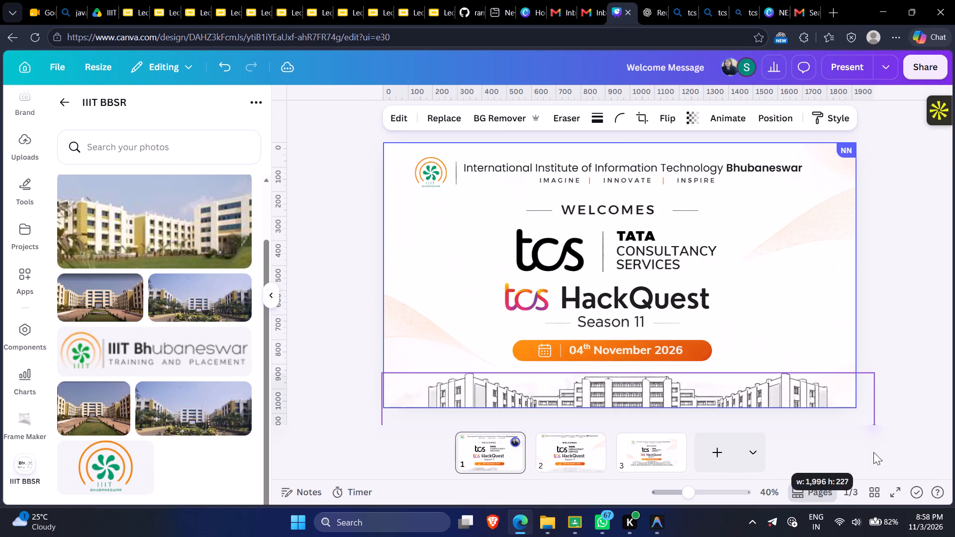
pyautogui.moveTo(873, 452); pyautogui.dragTo(856, 453)
pyautogui.moveTo(735, 388); pyautogui.dragTo(734, 382)
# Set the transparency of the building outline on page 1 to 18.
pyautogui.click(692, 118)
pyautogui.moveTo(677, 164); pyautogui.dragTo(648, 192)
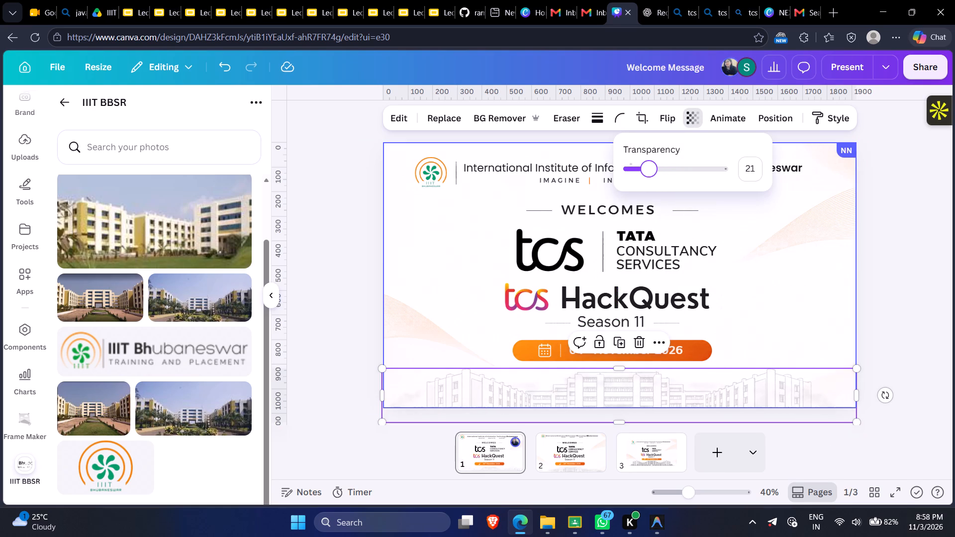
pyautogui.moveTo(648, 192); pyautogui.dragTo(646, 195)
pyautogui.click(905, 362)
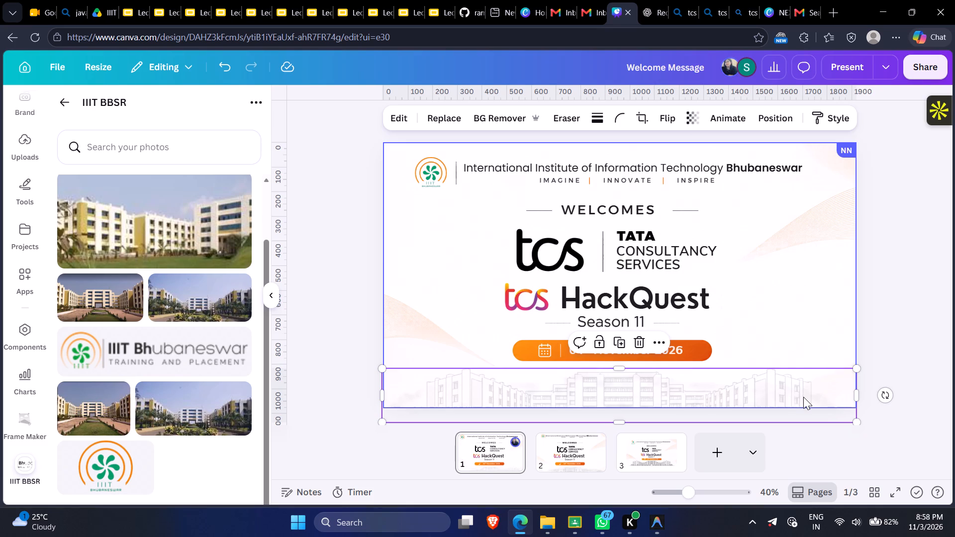
# Move the building outline up so its base sits on the bottom edge of page 1.
pyautogui.moveTo(803, 397); pyautogui.dragTo(807, 387)
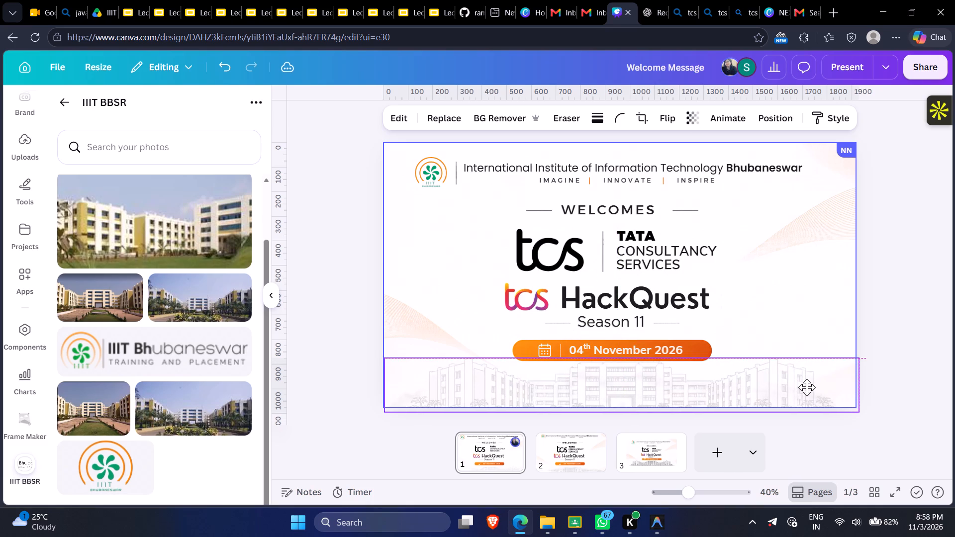
pyautogui.moveTo(807, 387); pyautogui.dragTo(806, 384)
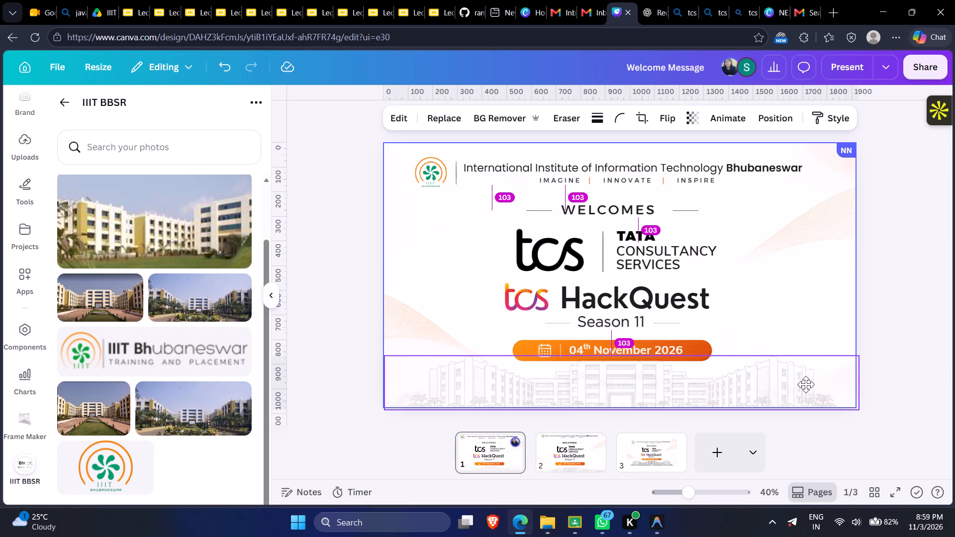
pyautogui.moveTo(806, 384); pyautogui.dragTo(804, 385)
pyautogui.click(878, 303)
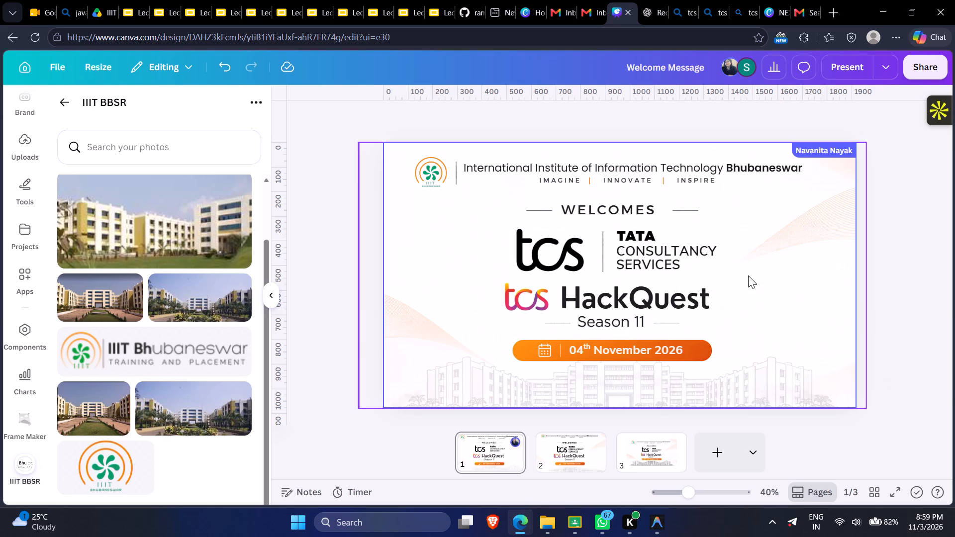
pyautogui.scroll(-2, 748, 275)
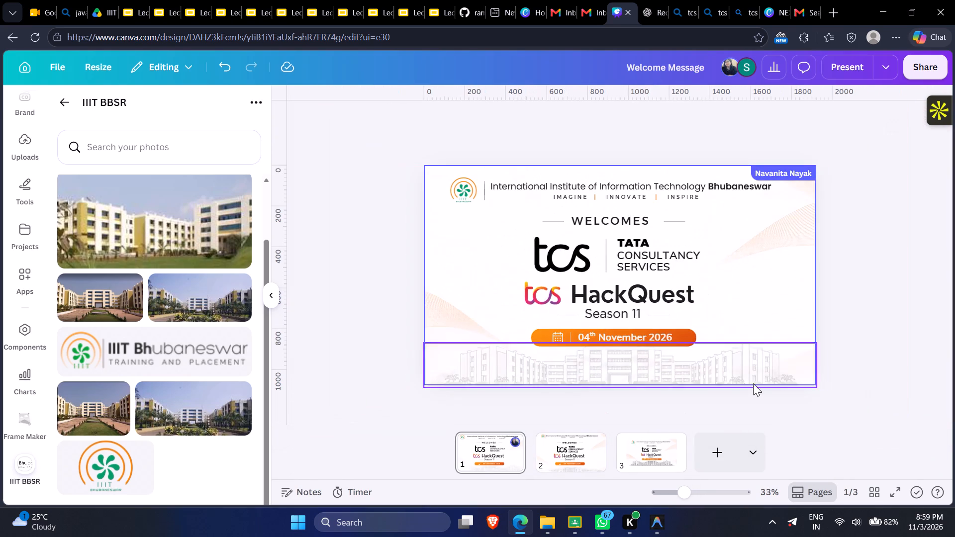
pyautogui.click(751, 369)
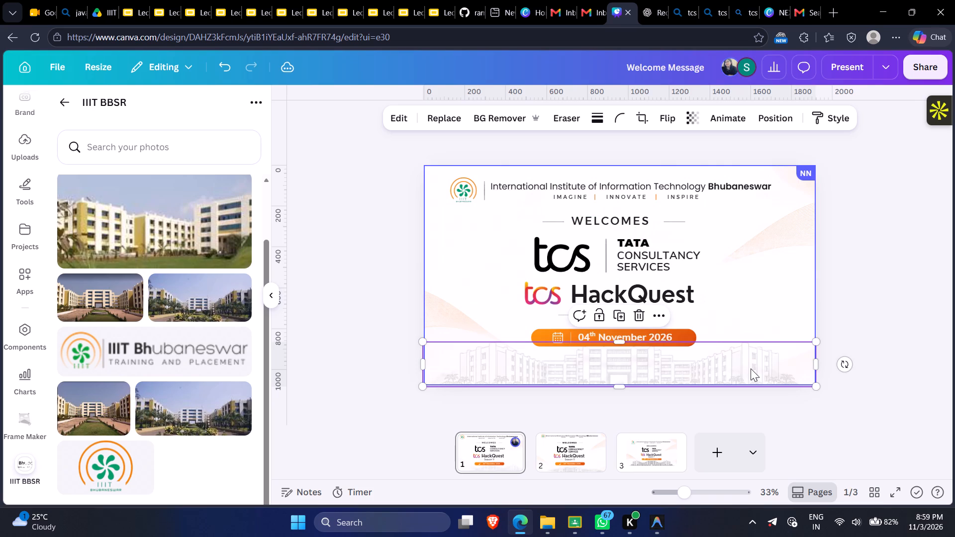
pyautogui.click(751, 368)
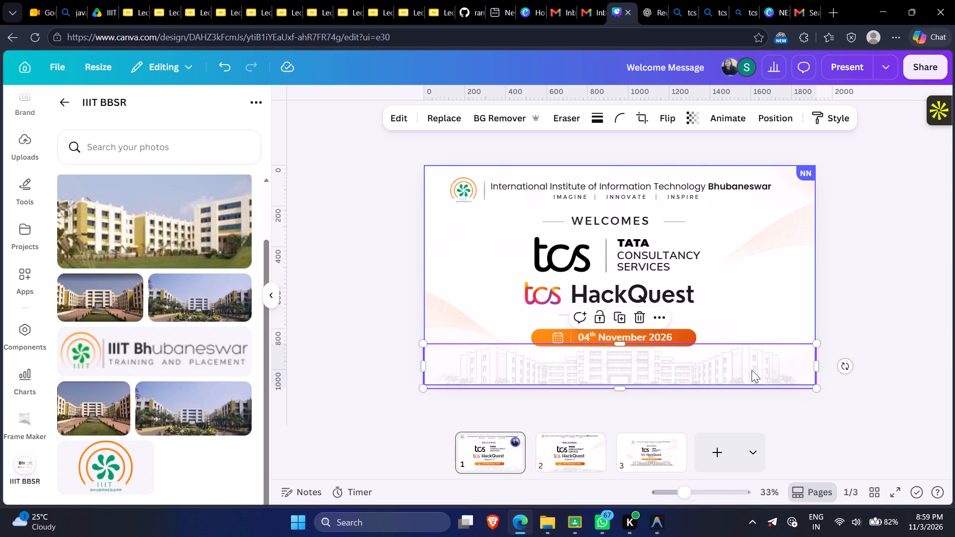
# Reorder the building outline's layer so it lies behind the date banner but just above the page background image.
pyautogui.rightClick(703, 363)
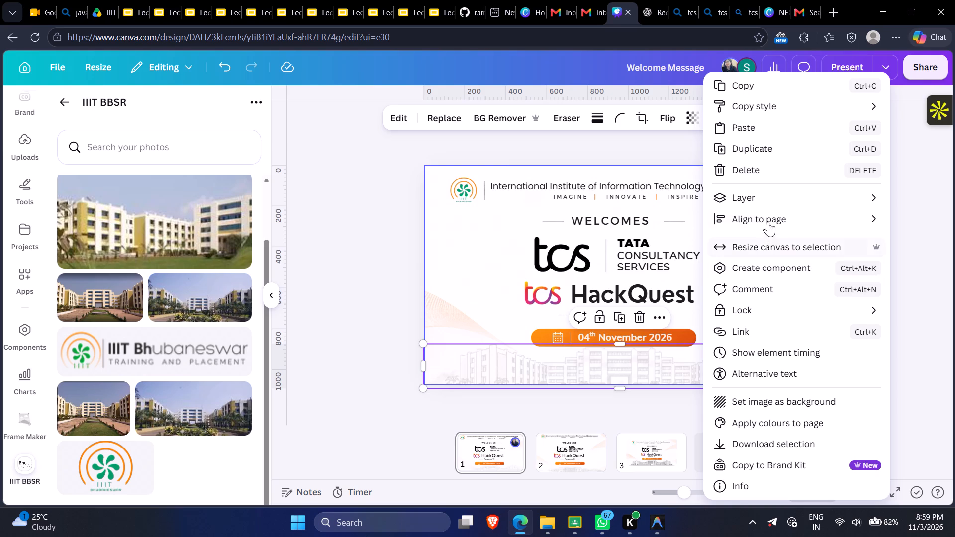
pyautogui.click(651, 245)
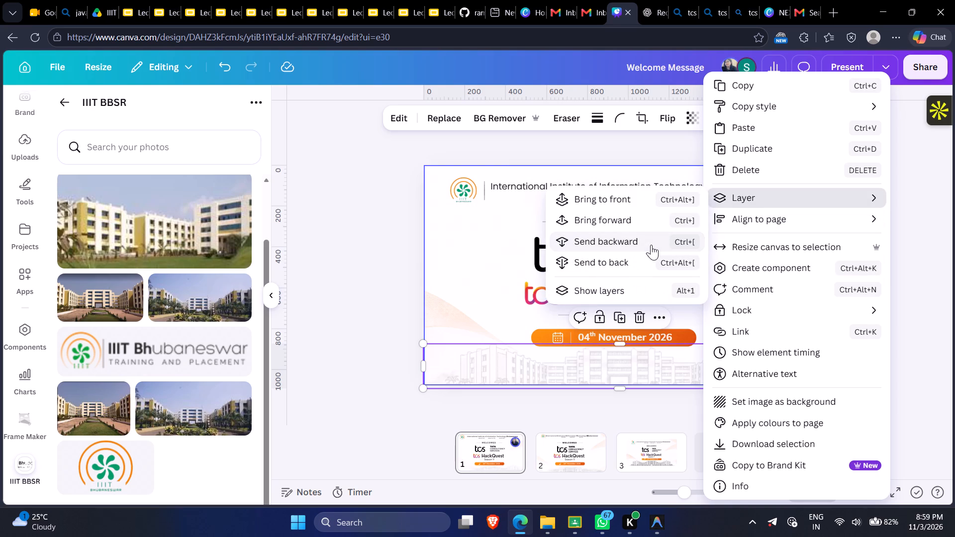
pyautogui.doubleClick(651, 245)
pyautogui.tripleClick(651, 245)
pyautogui.doubleClick(651, 245)
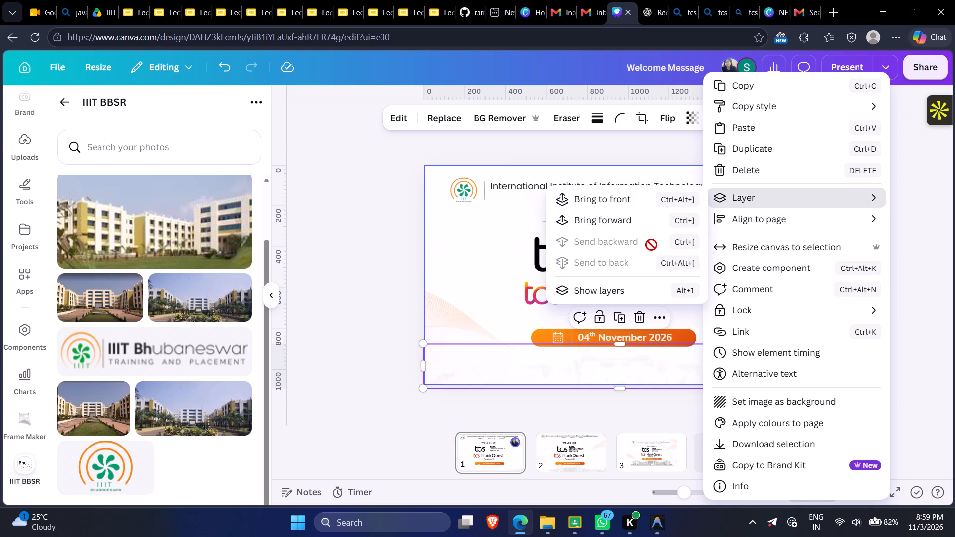
pyautogui.click(622, 225)
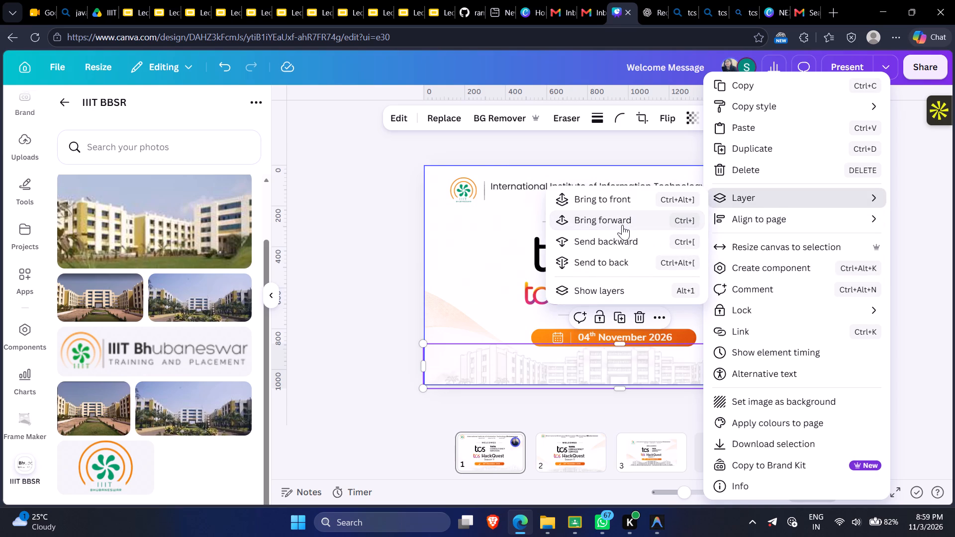
pyautogui.click(330, 322)
pyautogui.click(847, 294)
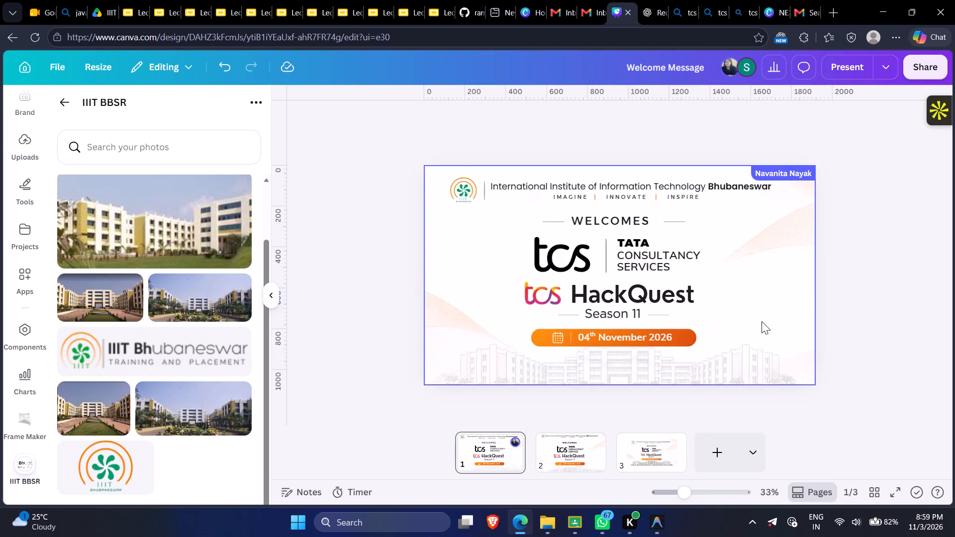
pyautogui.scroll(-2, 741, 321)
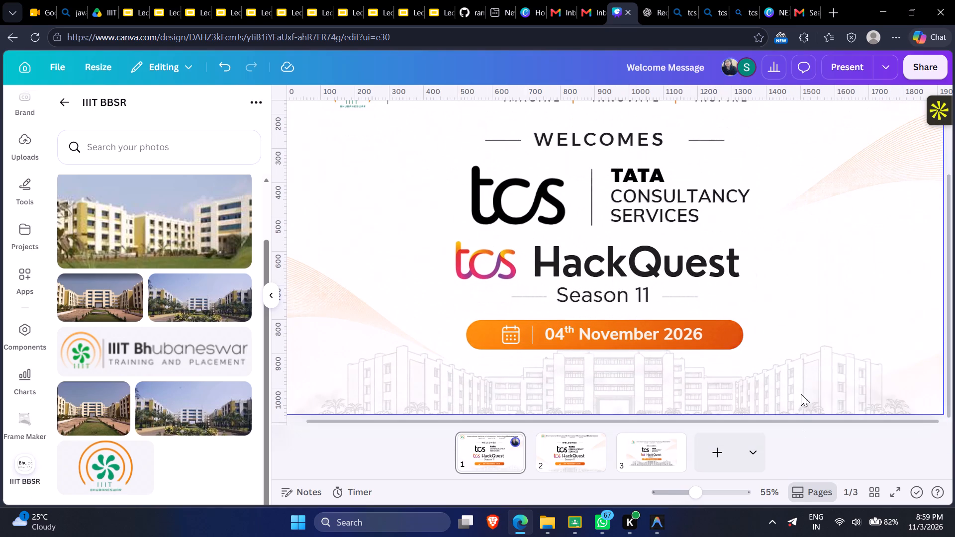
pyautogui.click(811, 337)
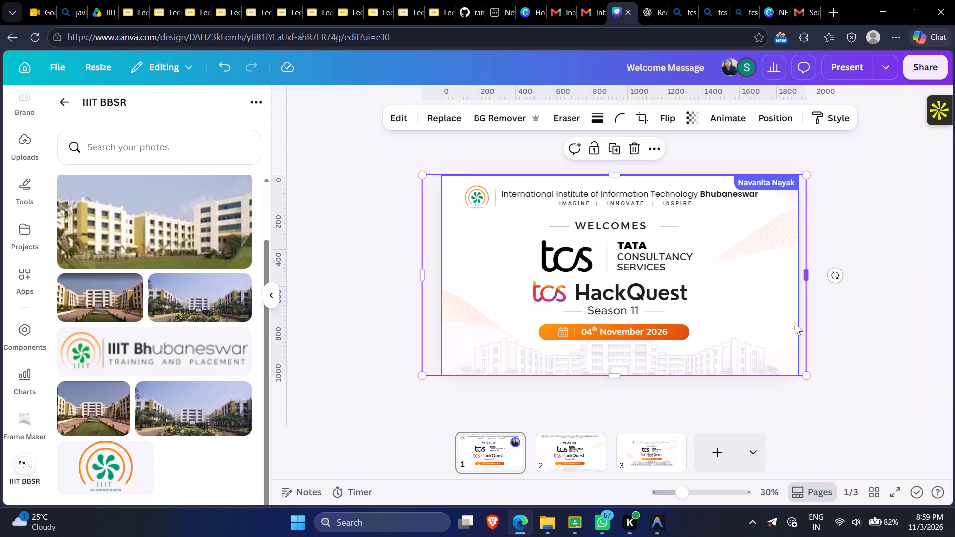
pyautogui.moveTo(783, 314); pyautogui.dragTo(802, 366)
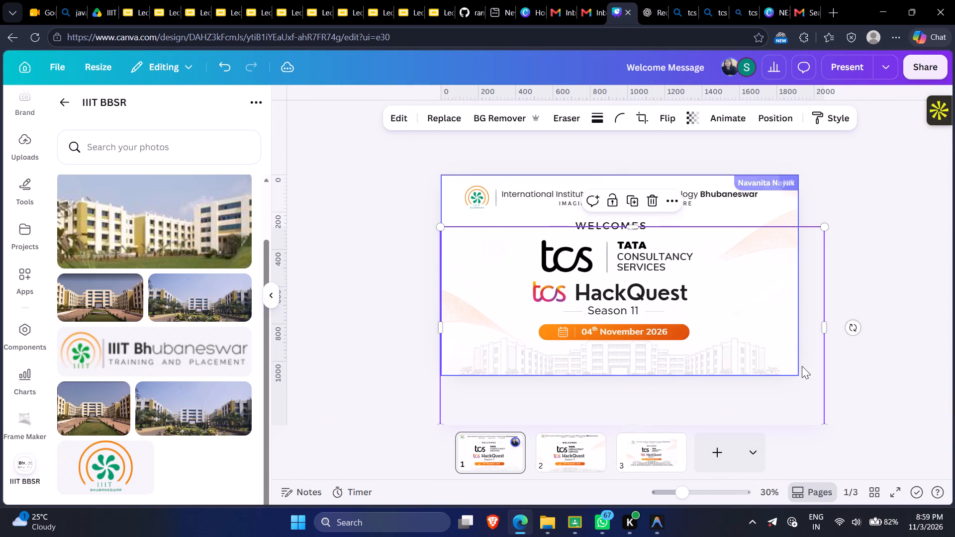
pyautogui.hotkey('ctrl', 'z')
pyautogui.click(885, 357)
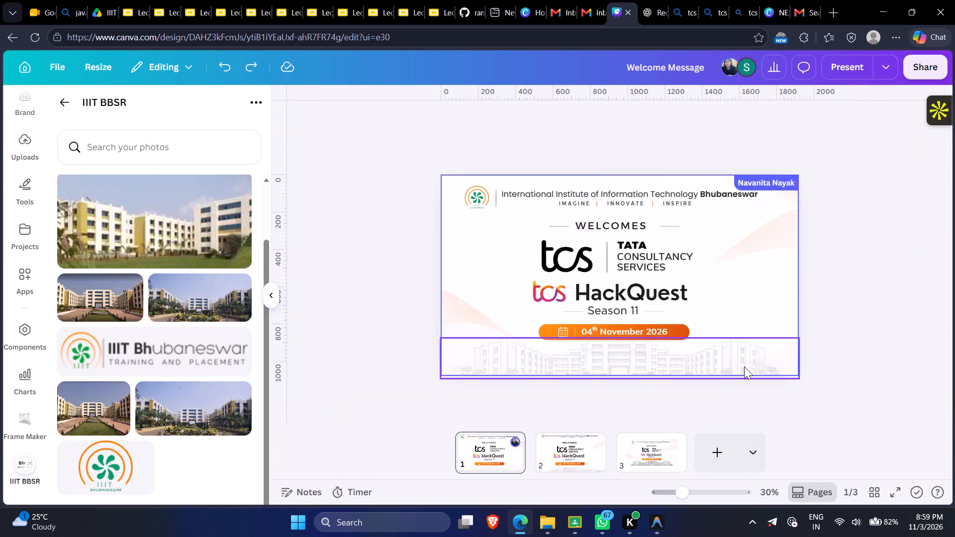
# Raise the transparency value of the building outline on page 1 to about 24.
pyautogui.click(744, 366)
pyautogui.click(692, 122)
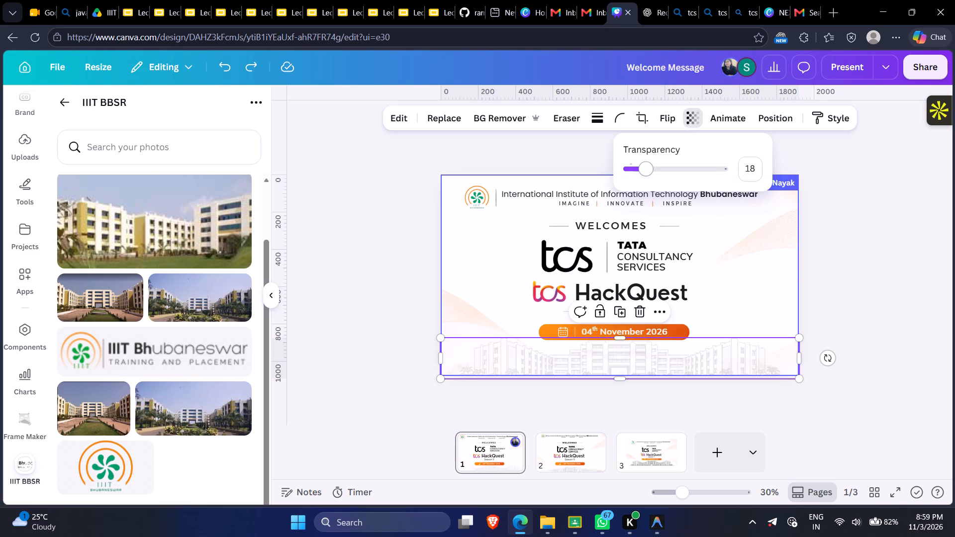
pyautogui.moveTo(647, 172); pyautogui.dragTo(651, 177)
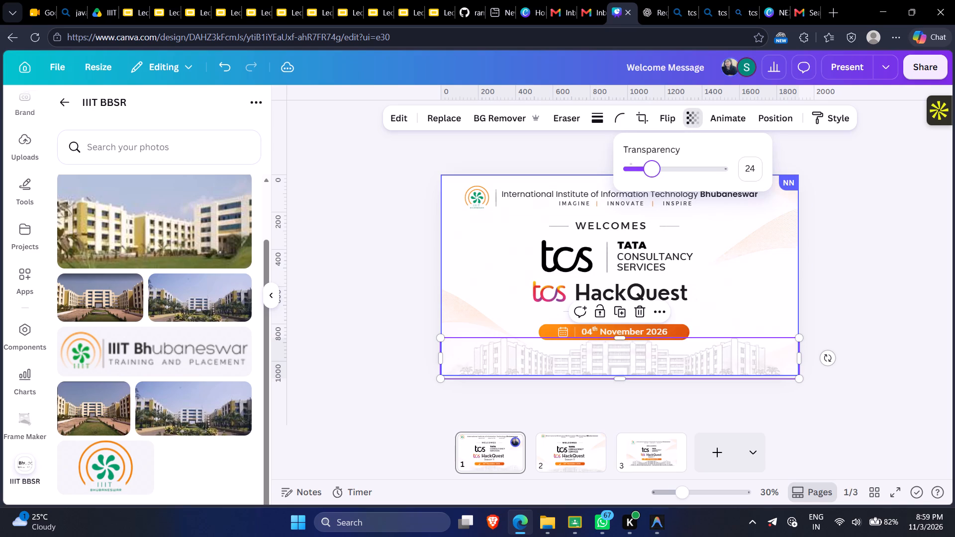
pyautogui.moveTo(651, 177); pyautogui.dragTo(650, 178)
pyautogui.click(839, 266)
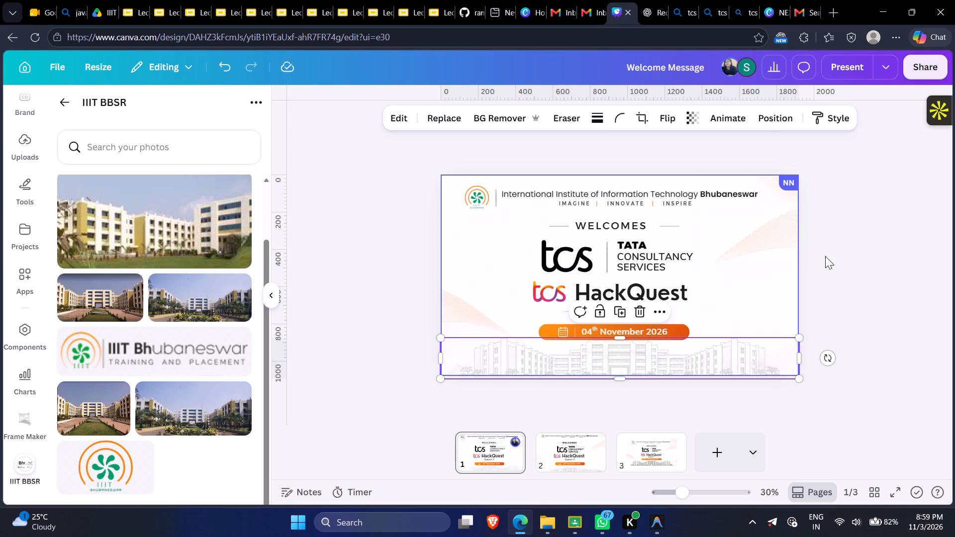
pyautogui.click(825, 256)
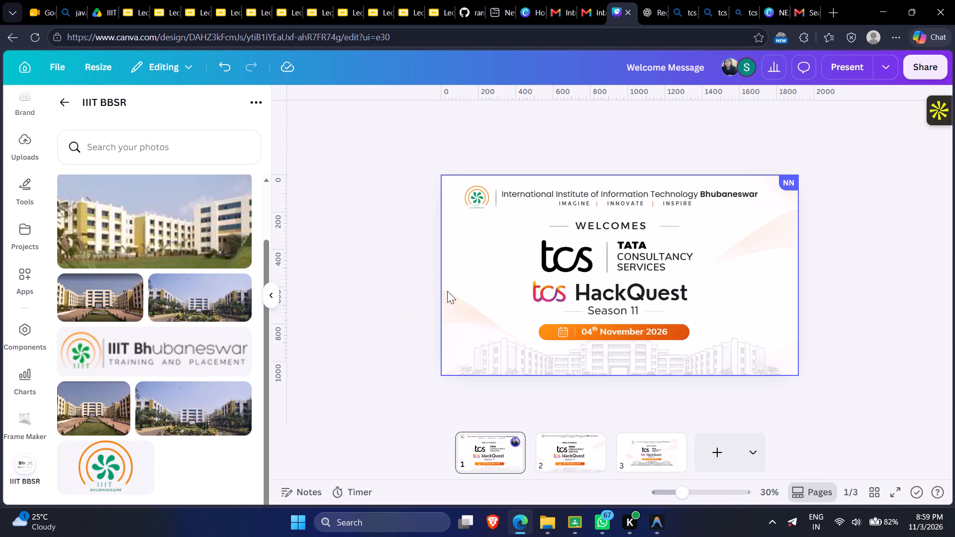
# Move both decorative orange wave shapes at the sides of page 1 slightly upward.
pyautogui.moveTo(469, 304); pyautogui.dragTo(467, 293)
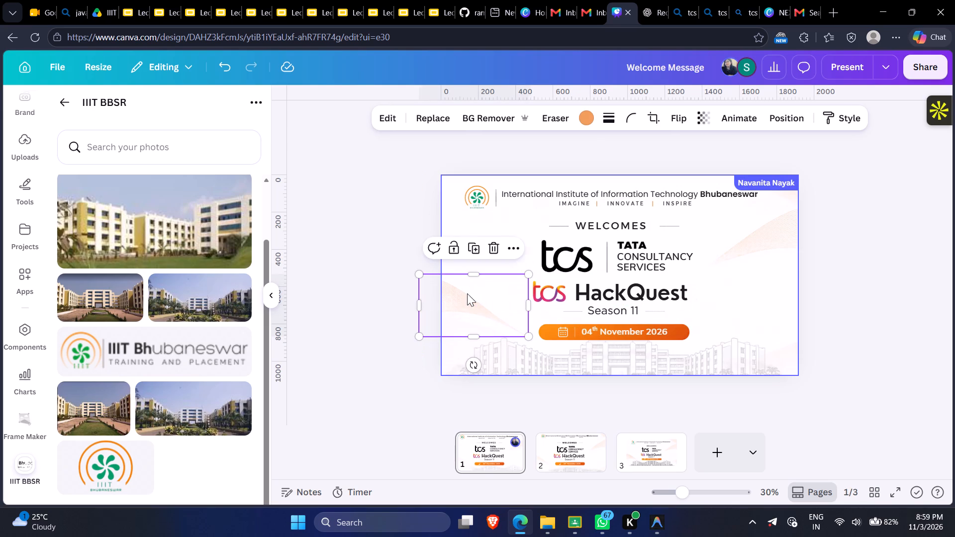
pyautogui.moveTo(782, 234); pyautogui.dragTo(780, 225)
pyautogui.click(890, 251)
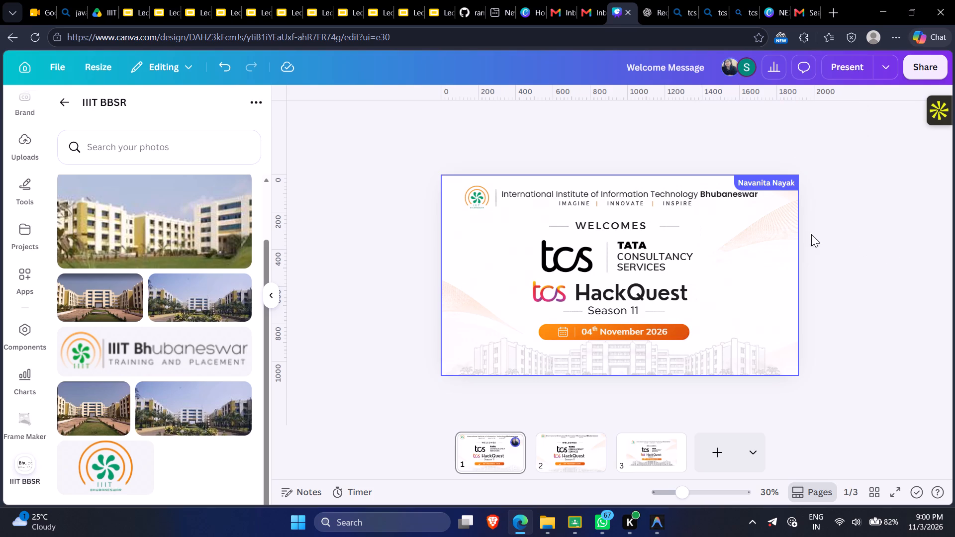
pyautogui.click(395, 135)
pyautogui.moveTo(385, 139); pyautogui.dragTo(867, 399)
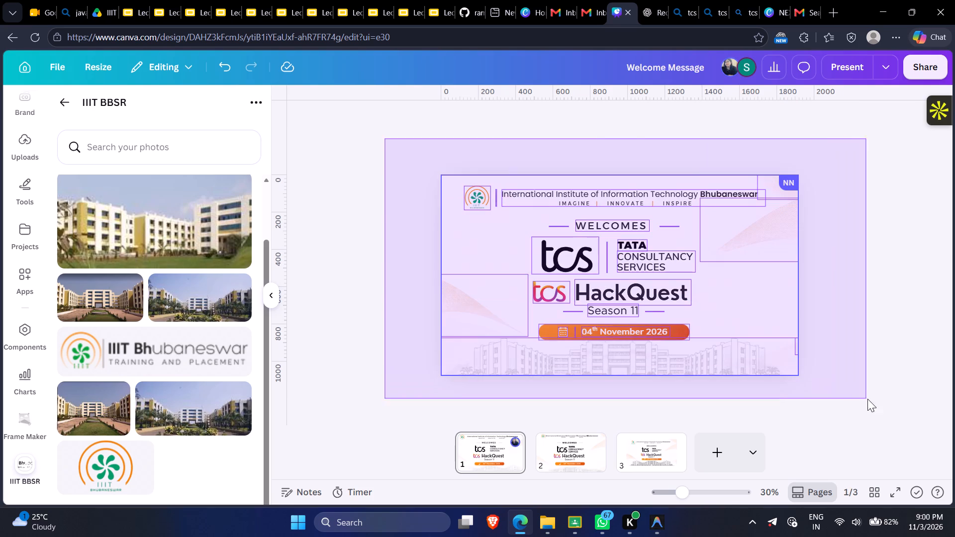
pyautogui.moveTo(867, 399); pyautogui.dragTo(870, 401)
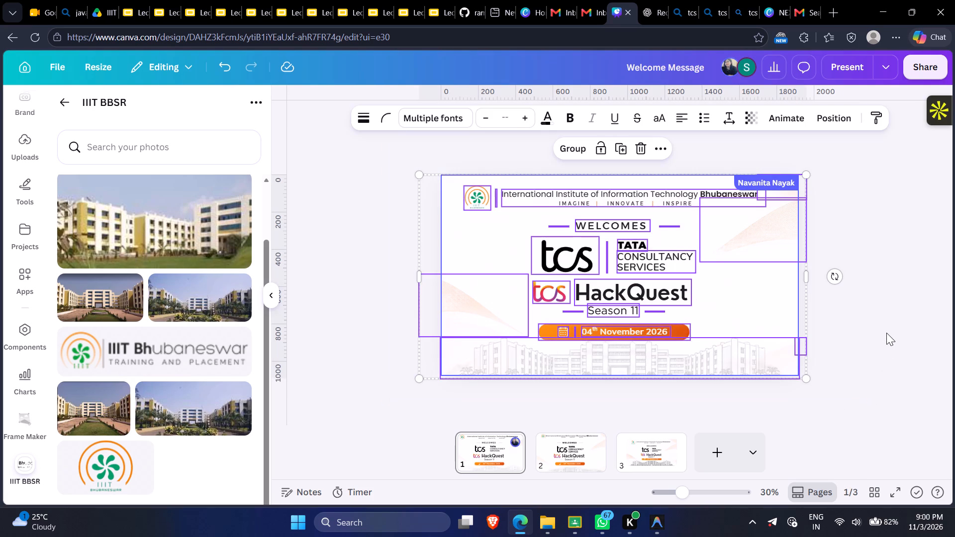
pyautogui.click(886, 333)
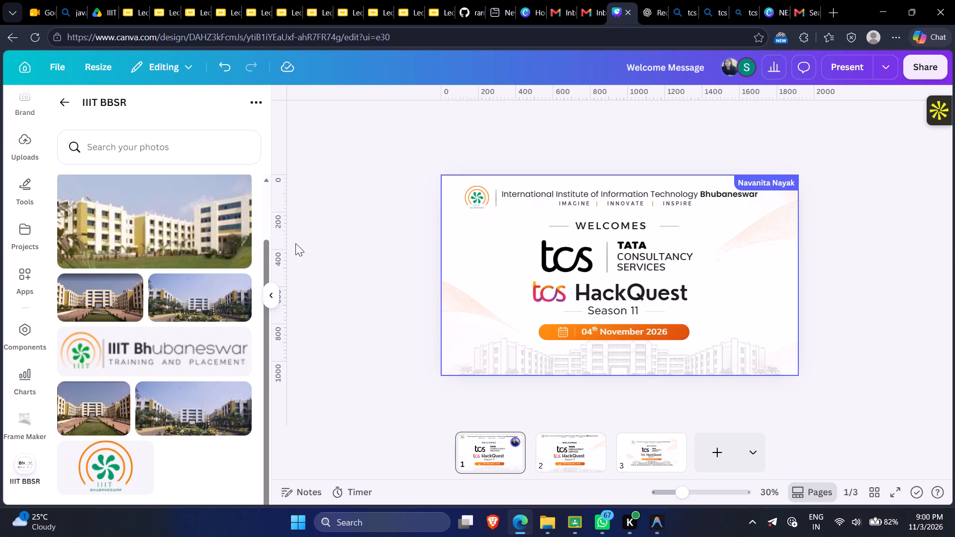
# Add a vertical guide to page 1 and set its position to 900 on the horizontal ruler.
pyautogui.moveTo(287, 248); pyautogui.dragTo(608, 280)
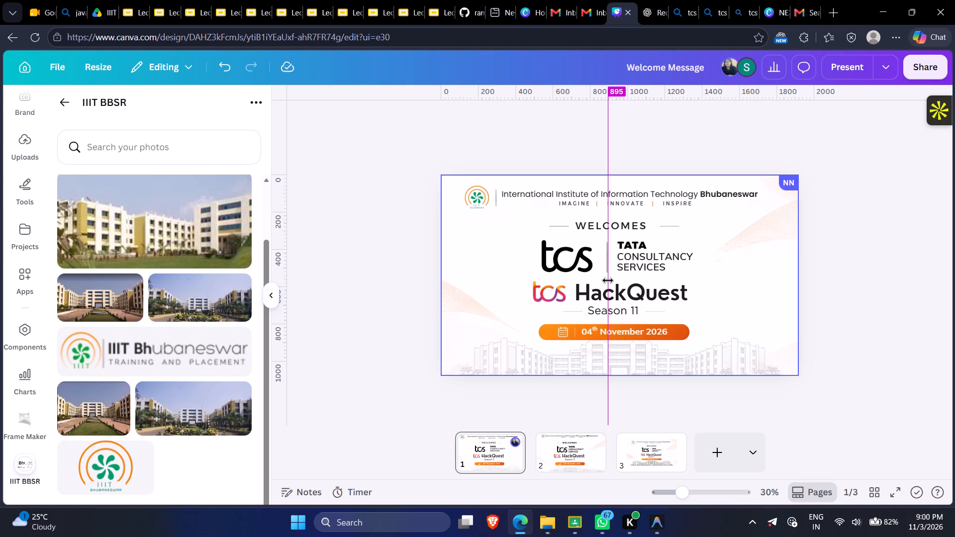
pyautogui.moveTo(608, 280); pyautogui.dragTo(612, 280)
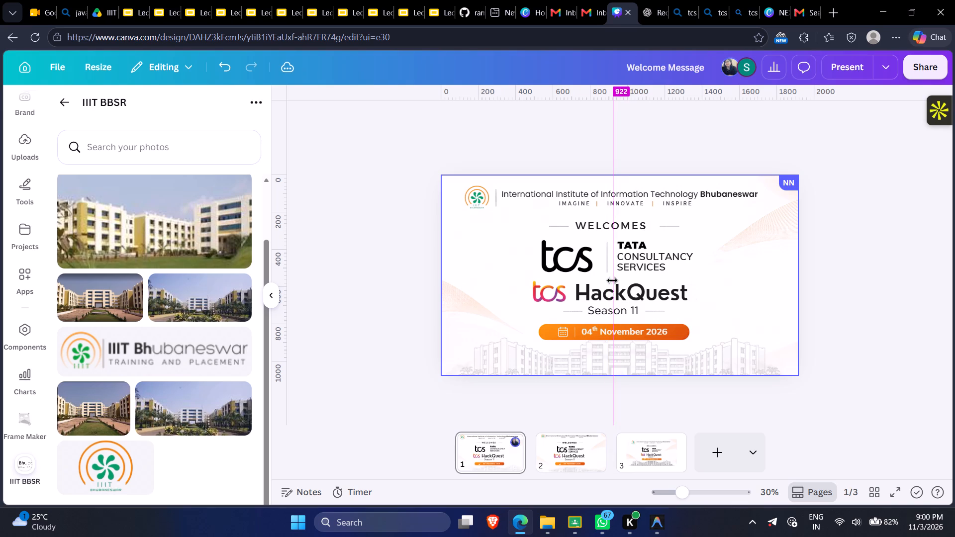
pyautogui.moveTo(612, 280); pyautogui.dragTo(610, 280)
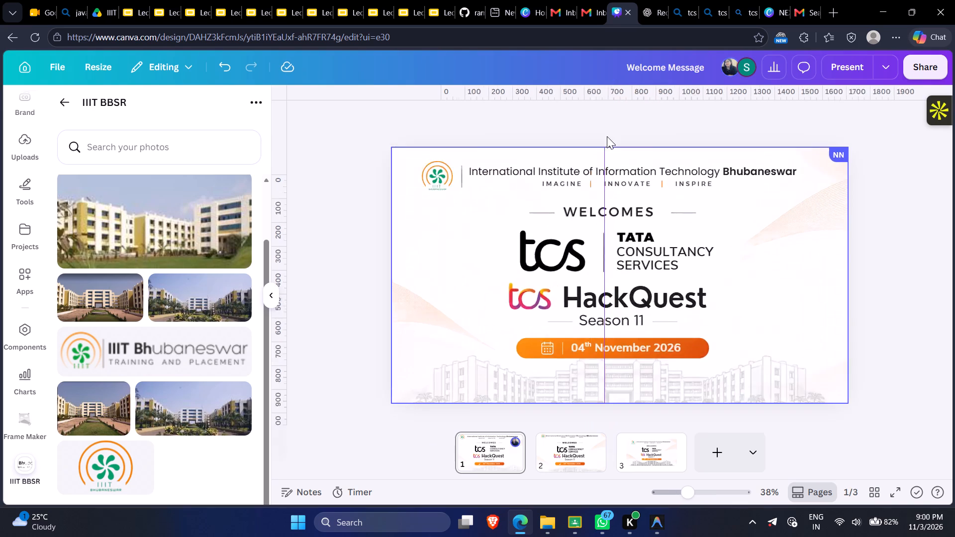
pyautogui.scroll(4, 607, 136)
pyautogui.click(593, 146)
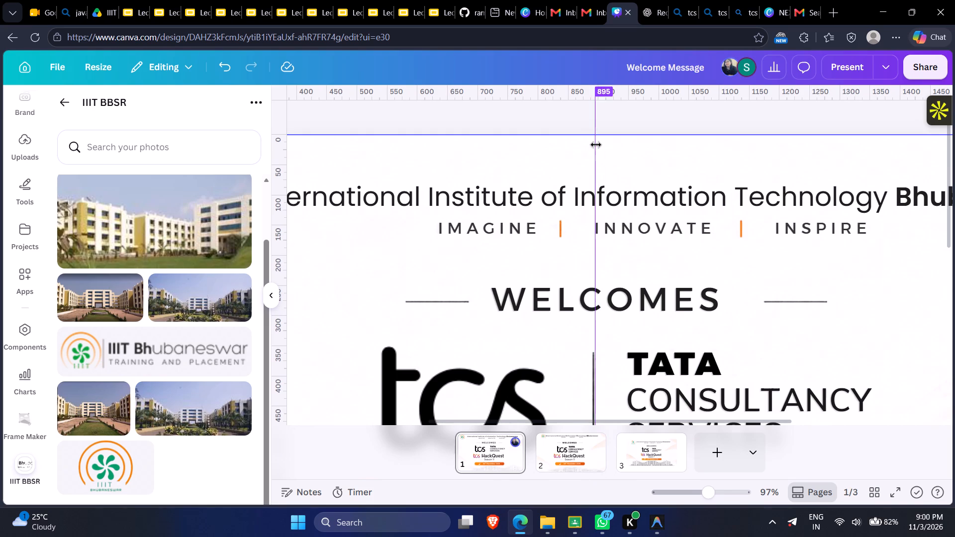
pyautogui.moveTo(596, 145); pyautogui.dragTo(603, 144)
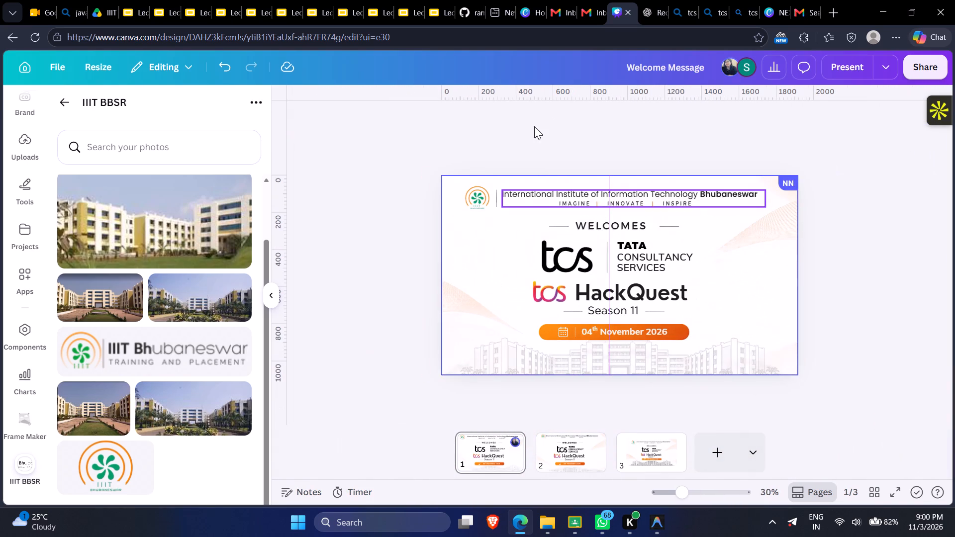
# Add a horizontal guide to page 1 and set its position to 500 on the vertical ruler.
pyautogui.moveTo(542, 98); pyautogui.dragTo(553, 274)
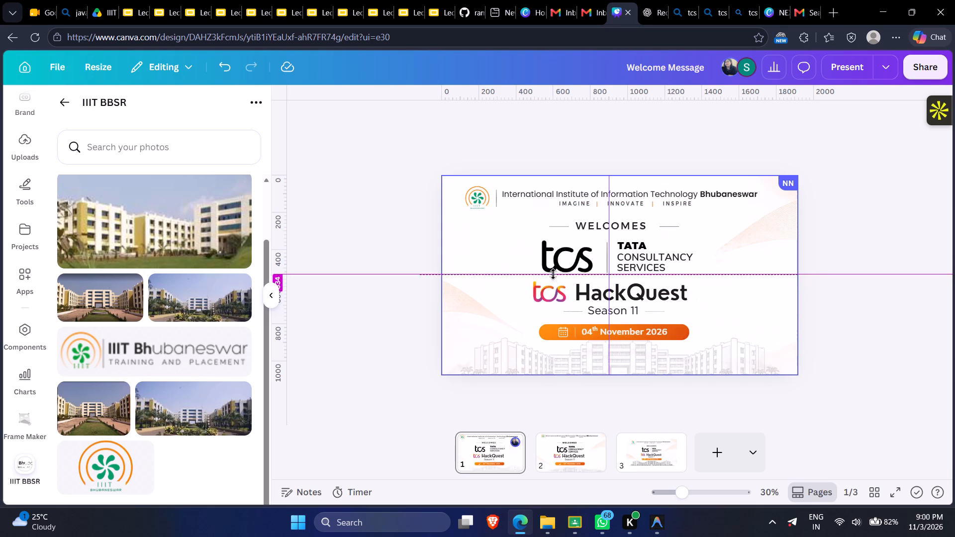
pyautogui.moveTo(553, 274); pyautogui.dragTo(552, 274)
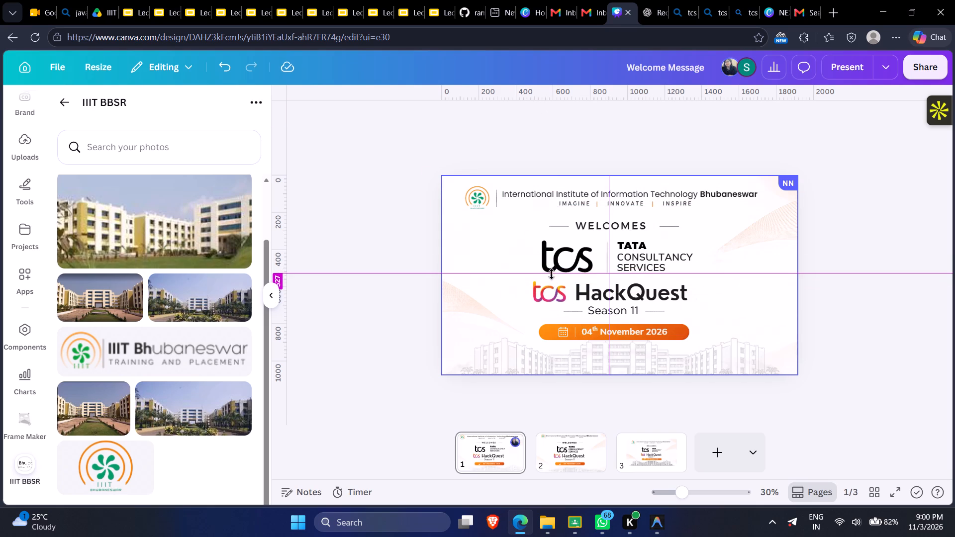
pyautogui.moveTo(552, 274); pyautogui.dragTo(551, 269)
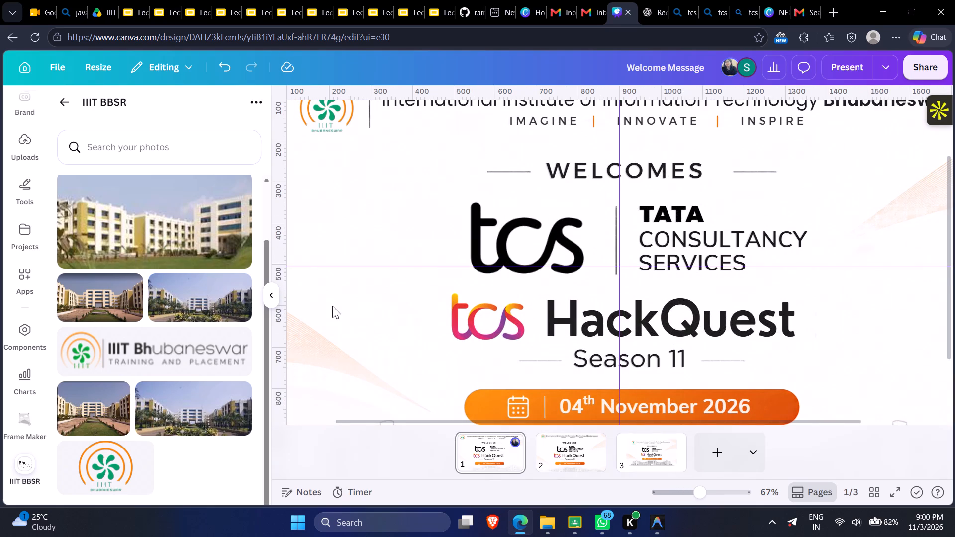
pyautogui.click(295, 265)
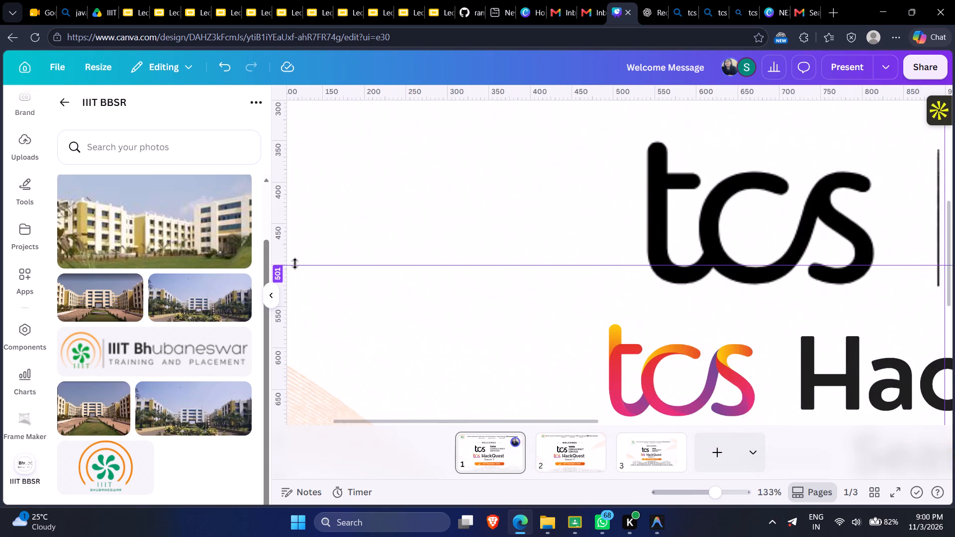
pyautogui.click(294, 269)
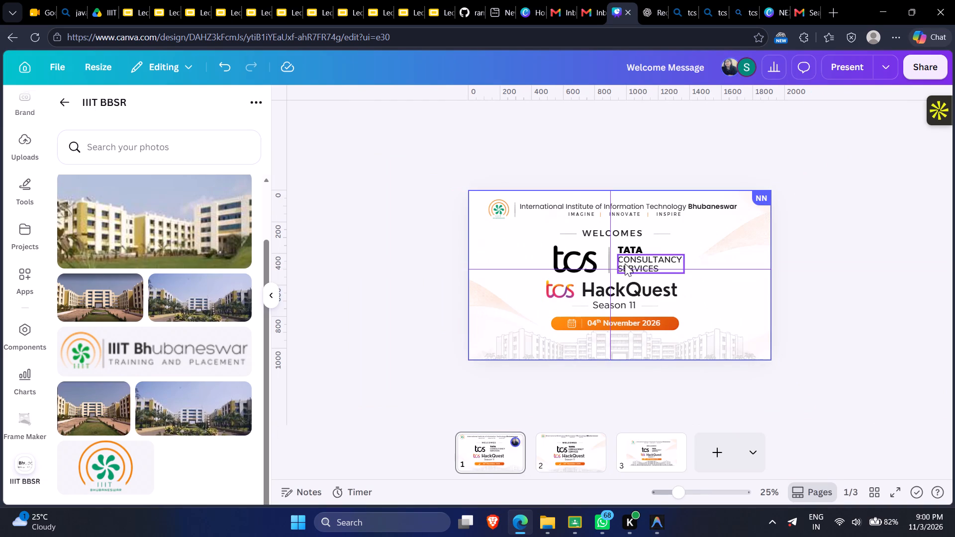
# Group the black TCS logo, divider line and Tata Consultancy Services text, and nudge the group so the divider meets the vertical guide.
pyautogui.moveTo(538, 252); pyautogui.dragTo(629, 249)
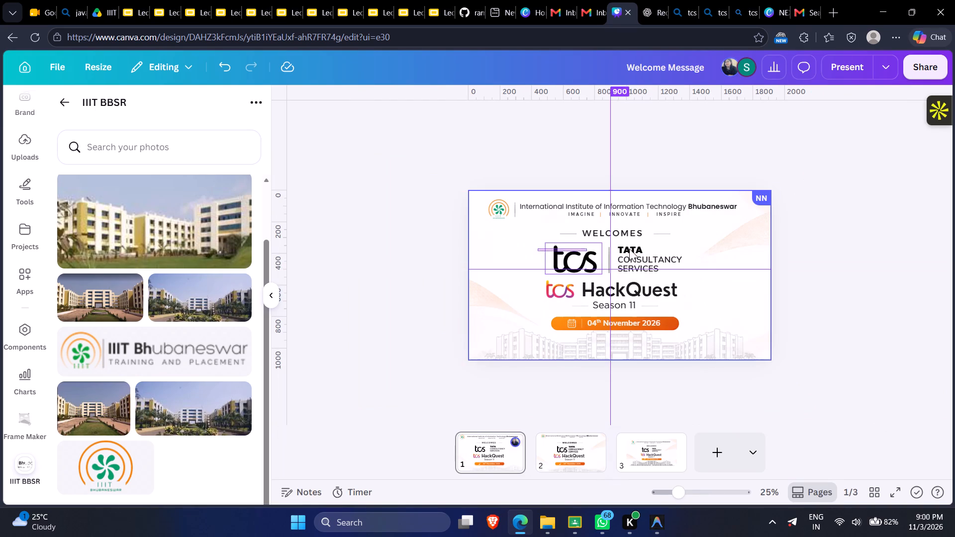
pyautogui.moveTo(629, 249); pyautogui.dragTo(665, 267)
pyautogui.click(570, 217)
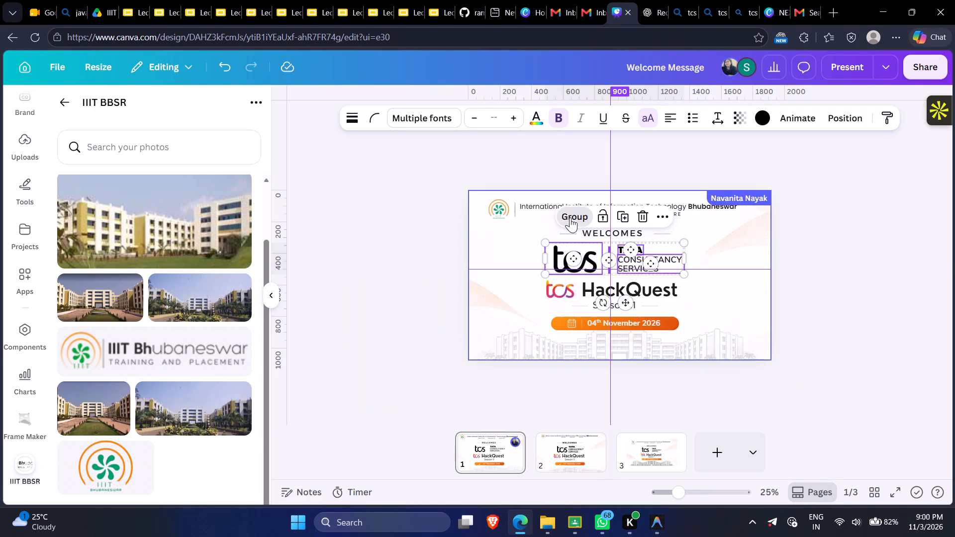
pyautogui.click(848, 262)
pyautogui.click(631, 260)
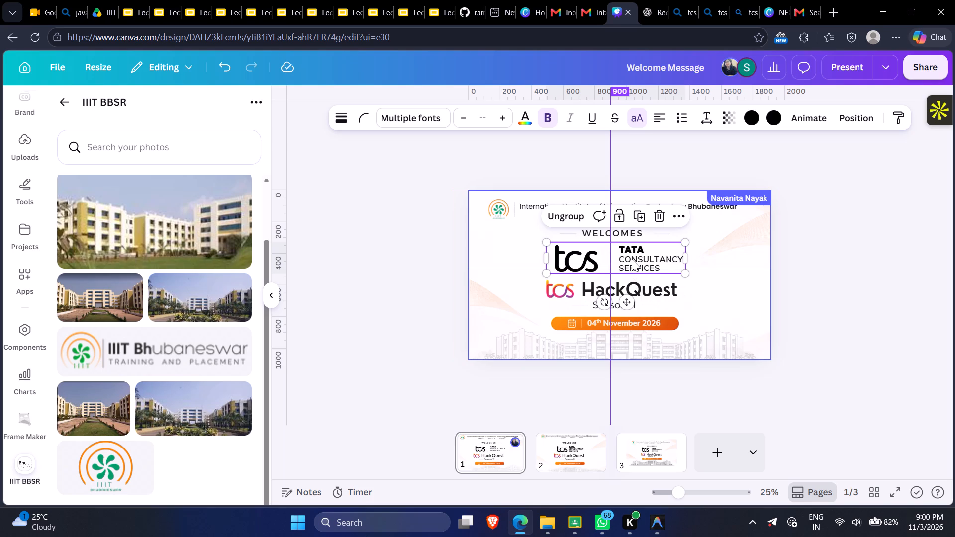
pyautogui.click(833, 291)
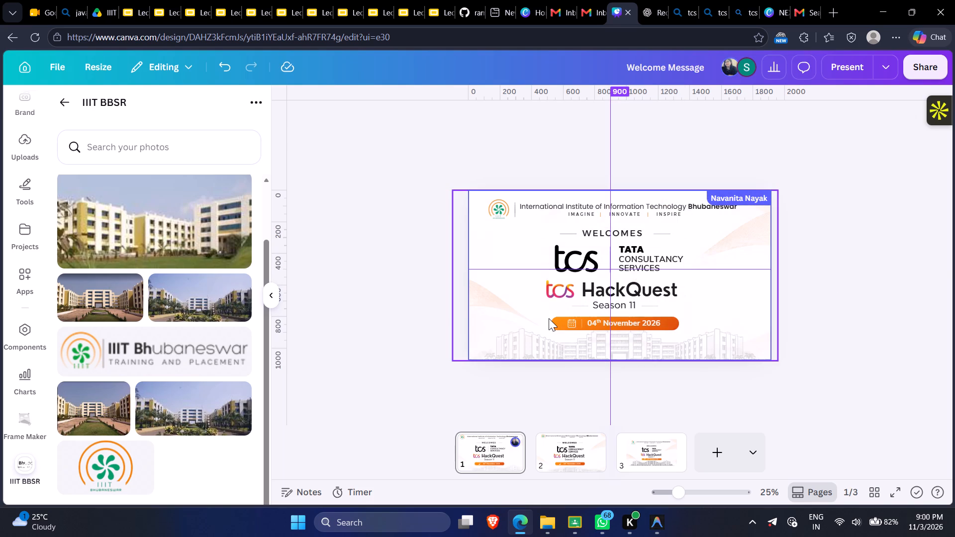
# Group the date banner's shape, calendar icon and date text, and move the banner slightly up and across to centre it on page 1.
pyautogui.moveTo(546, 315); pyautogui.dragTo(601, 327)
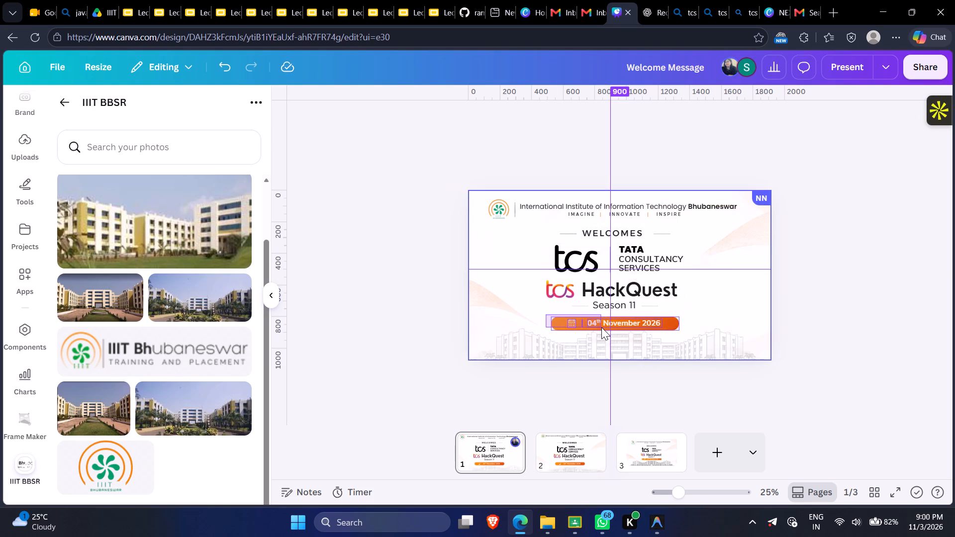
pyautogui.moveTo(601, 327); pyautogui.dragTo(621, 329)
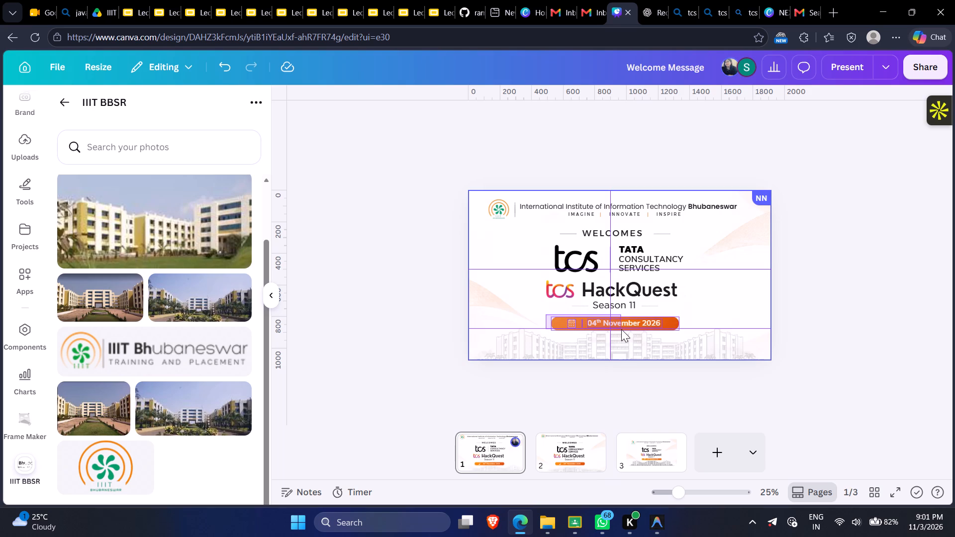
pyautogui.moveTo(621, 329); pyautogui.dragTo(621, 327)
pyautogui.click(583, 284)
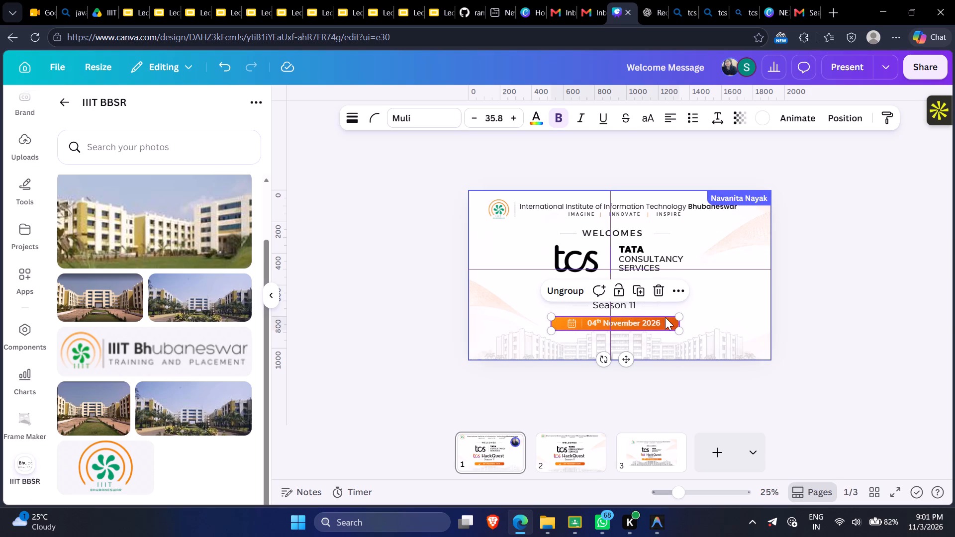
pyautogui.click(662, 322)
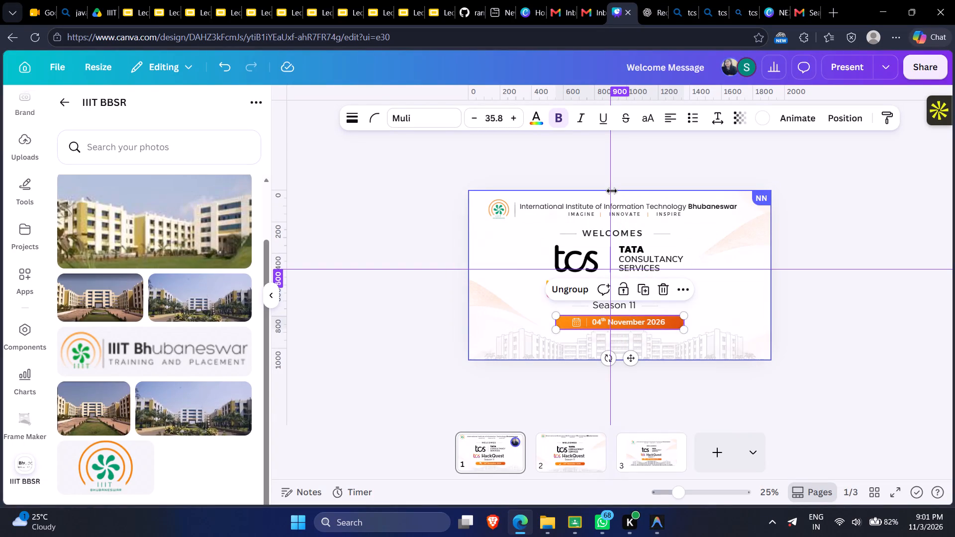
# Reposition the vertical guide on page 1 to 1000 on the horizontal ruler.
pyautogui.moveTo(612, 191); pyautogui.dragTo(626, 188)
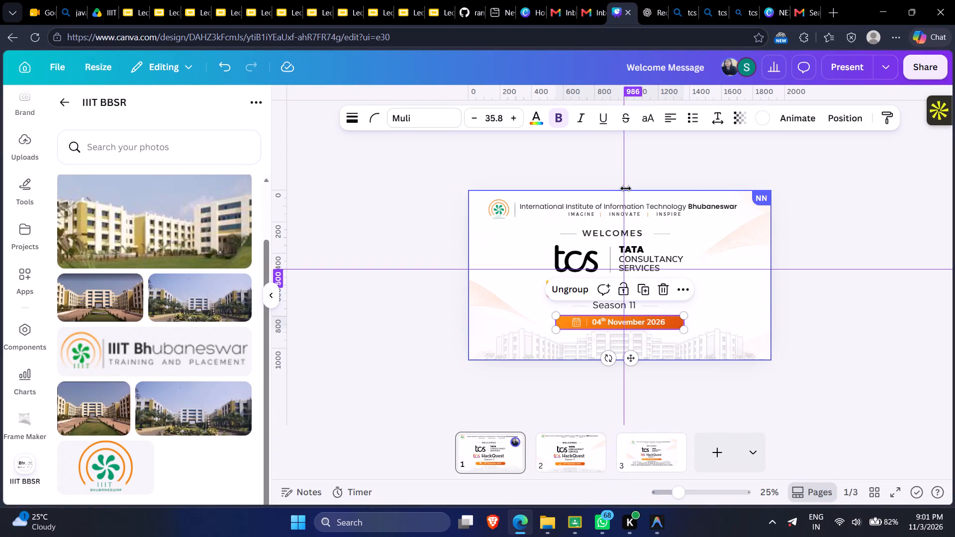
pyautogui.moveTo(626, 188); pyautogui.dragTo(628, 188)
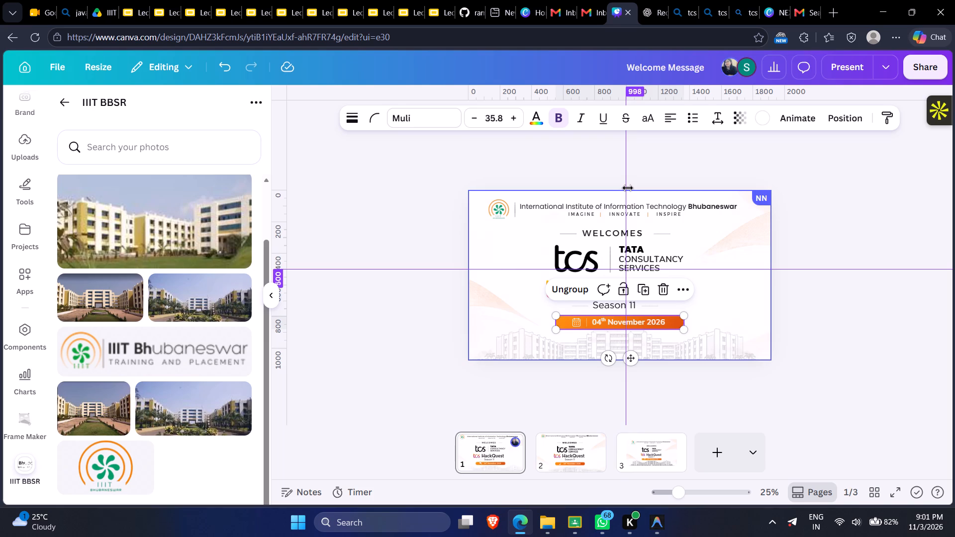
pyautogui.moveTo(628, 188); pyautogui.dragTo(628, 188)
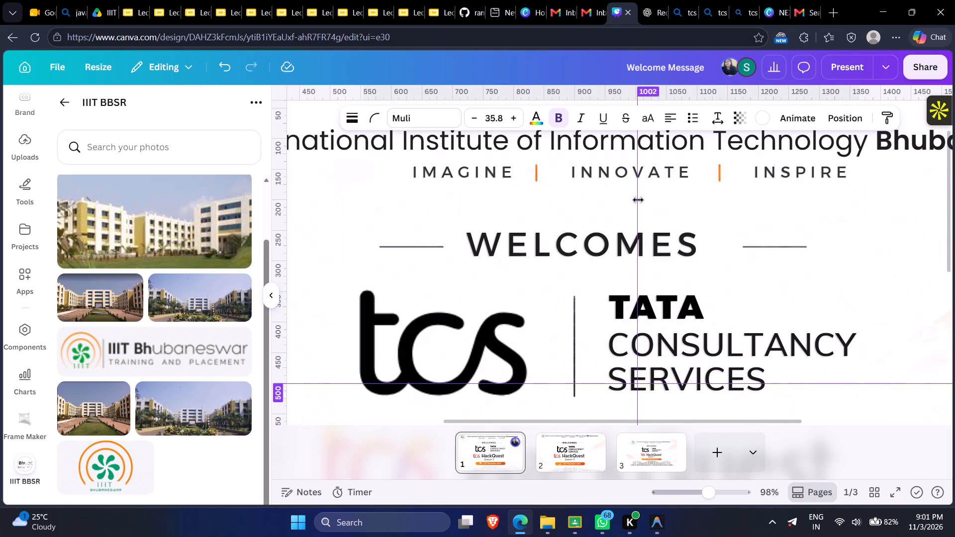
pyautogui.click(639, 199)
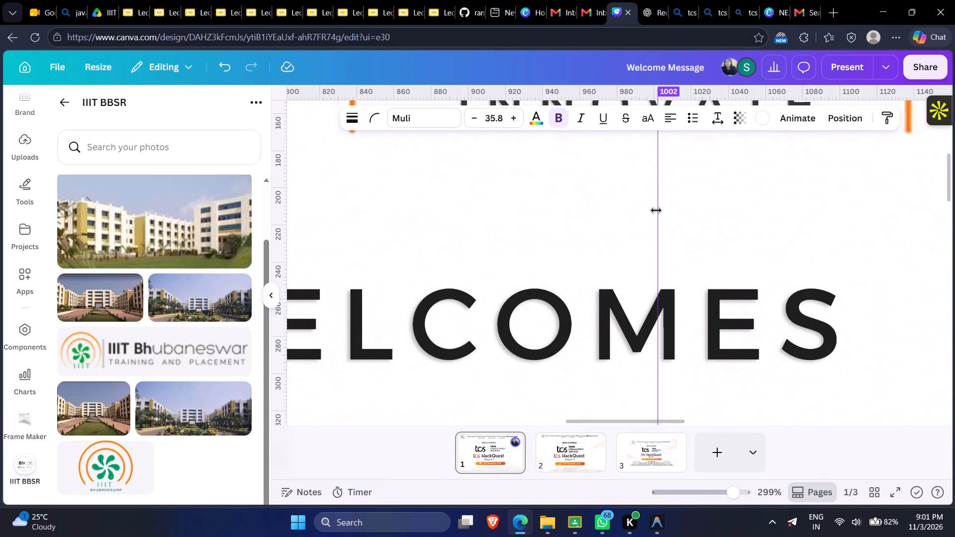
pyautogui.click(658, 211)
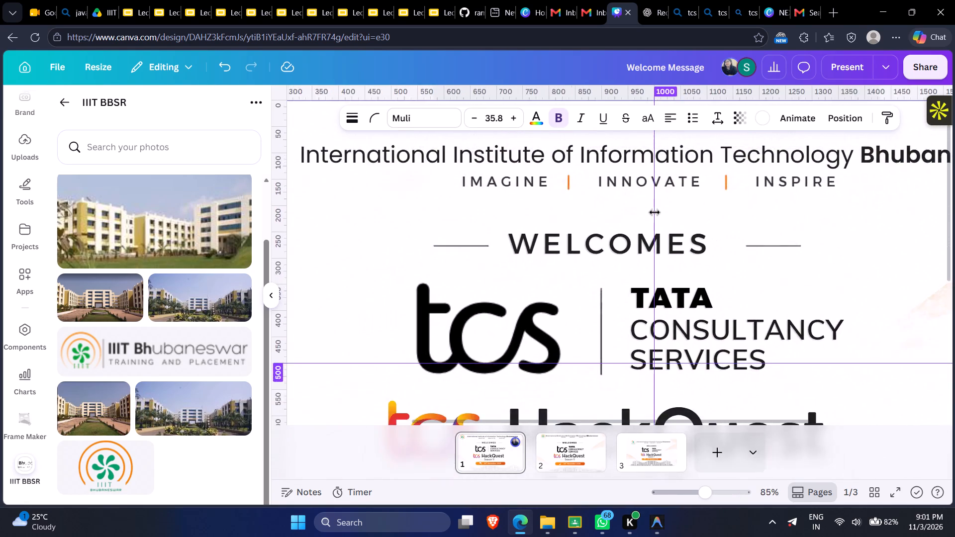
pyautogui.click(919, 257)
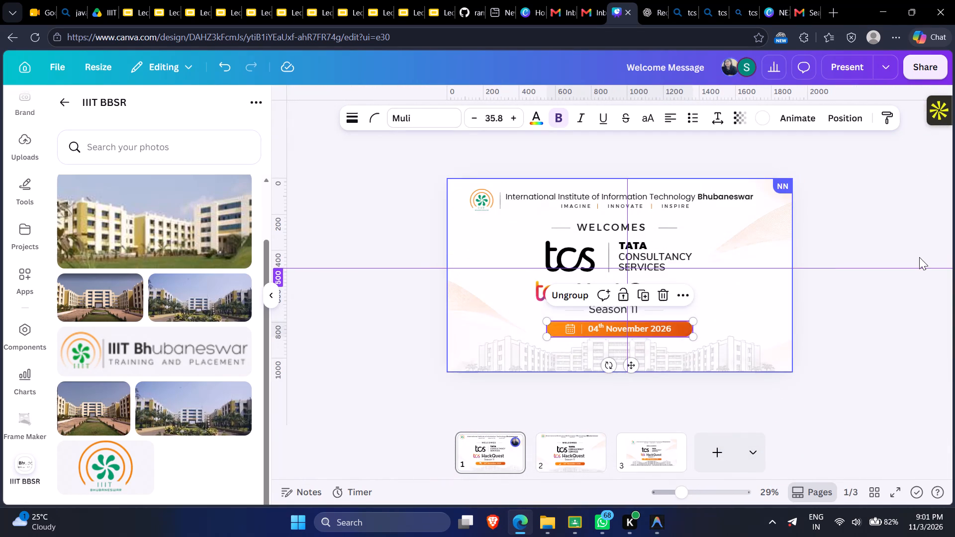
pyautogui.click(555, 144)
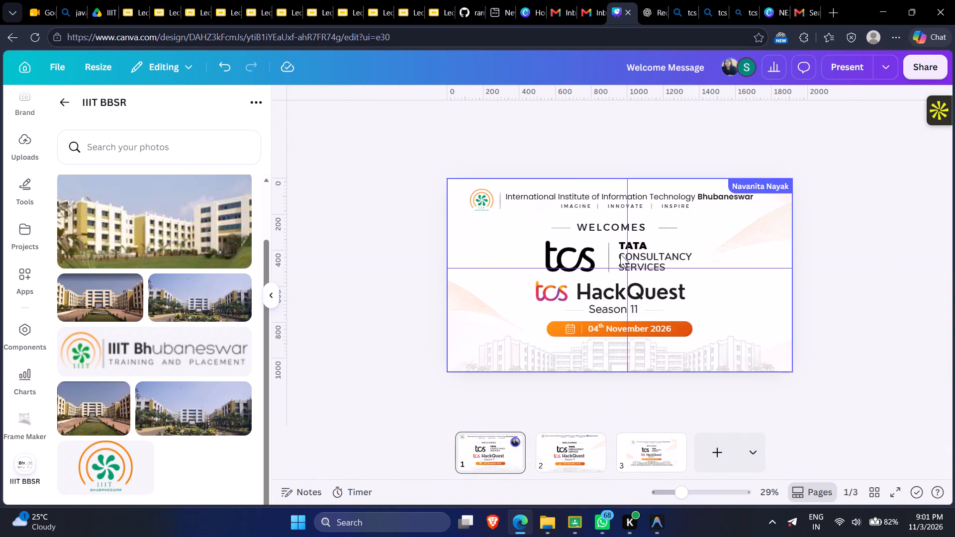
# Move the grouped black TCS logo and Tata Consultancy Services text slightly to centre it horizontally on page 1.
pyautogui.moveTo(620, 254); pyautogui.dragTo(608, 253)
pyautogui.moveTo(608, 253); pyautogui.dragTo(627, 255)
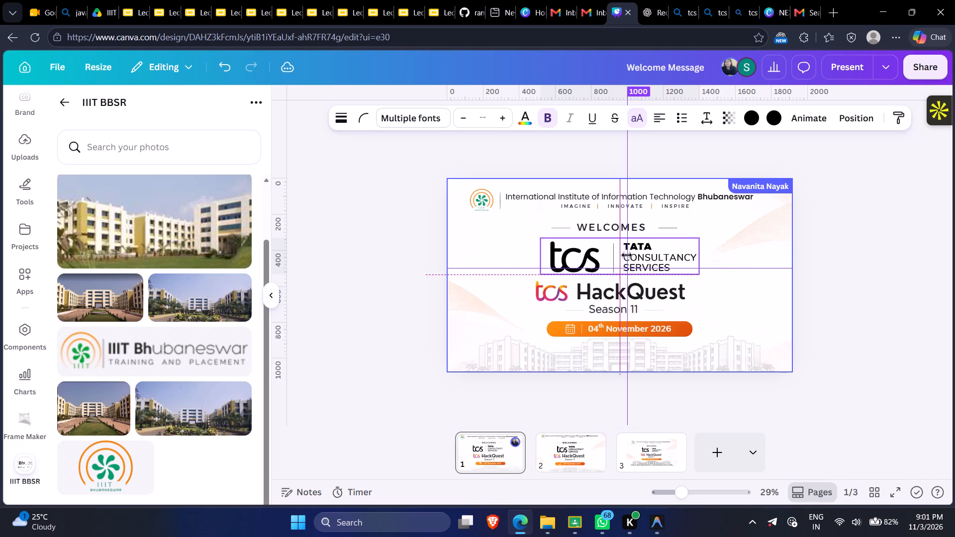
pyautogui.moveTo(627, 255); pyautogui.dragTo(627, 257)
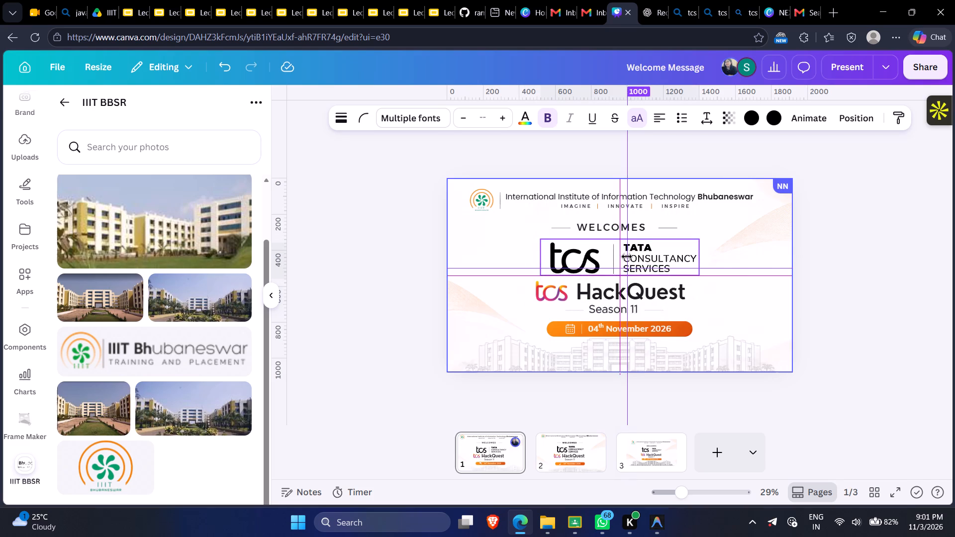
pyautogui.moveTo(627, 257); pyautogui.dragTo(626, 256)
pyautogui.click(861, 285)
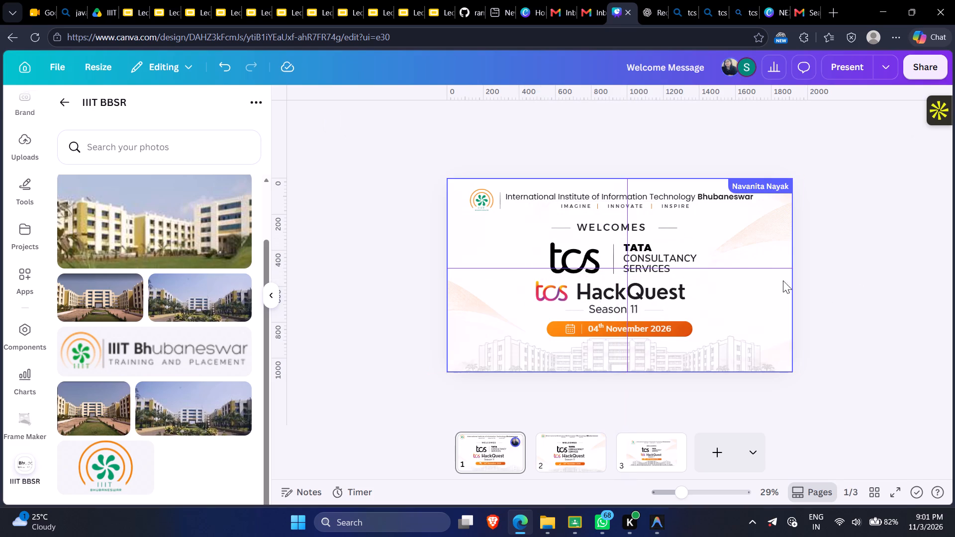
pyautogui.click(623, 137)
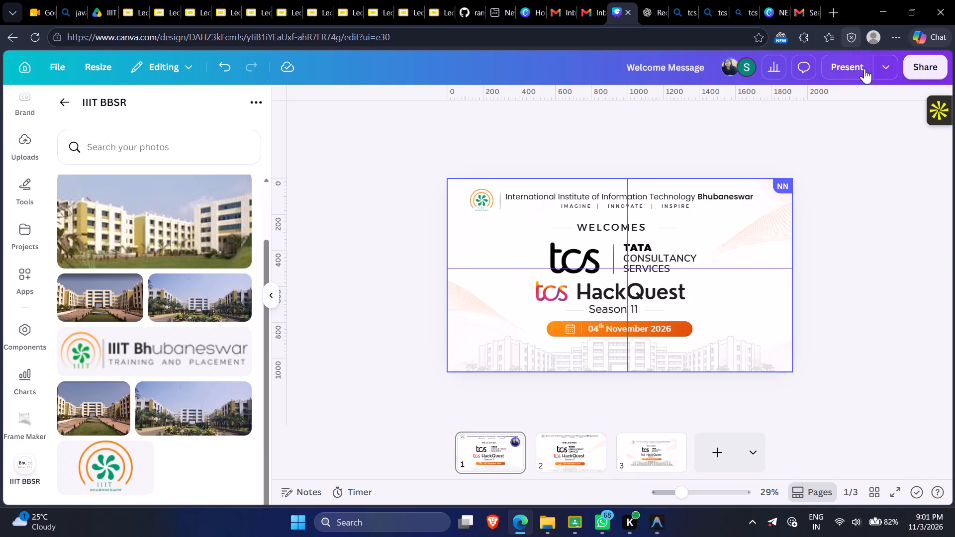
# Set up a PDF download of the design limited to page 1.
pyautogui.click(911, 70)
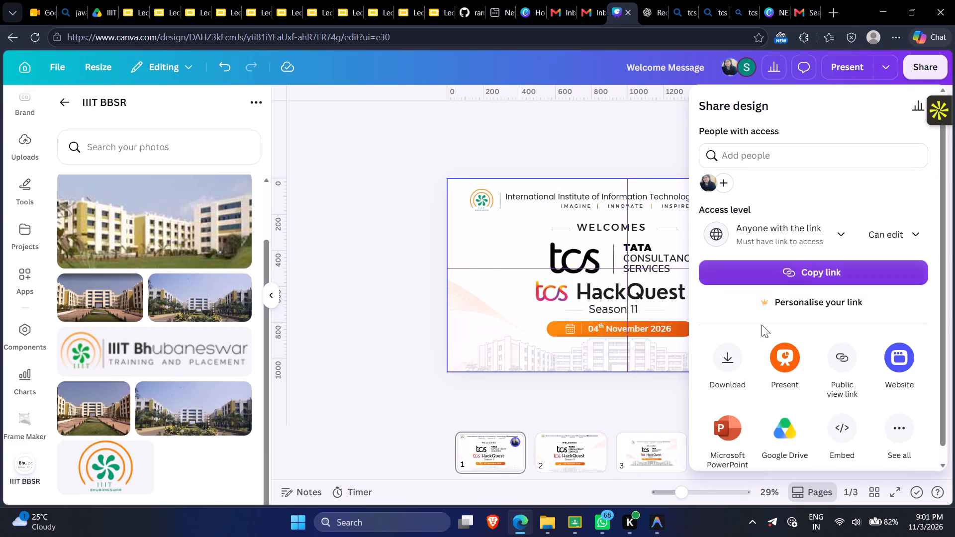
pyautogui.click(725, 363)
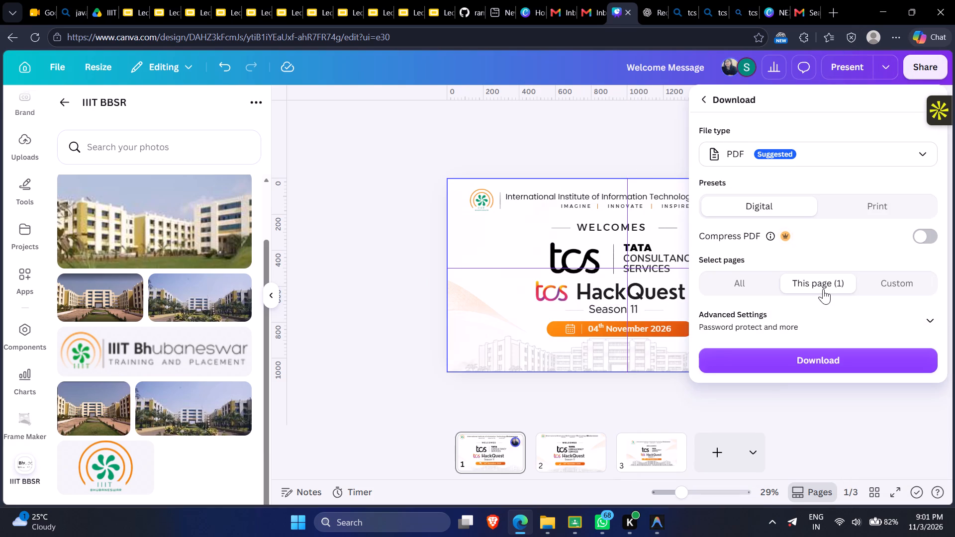
pyautogui.click(823, 289)
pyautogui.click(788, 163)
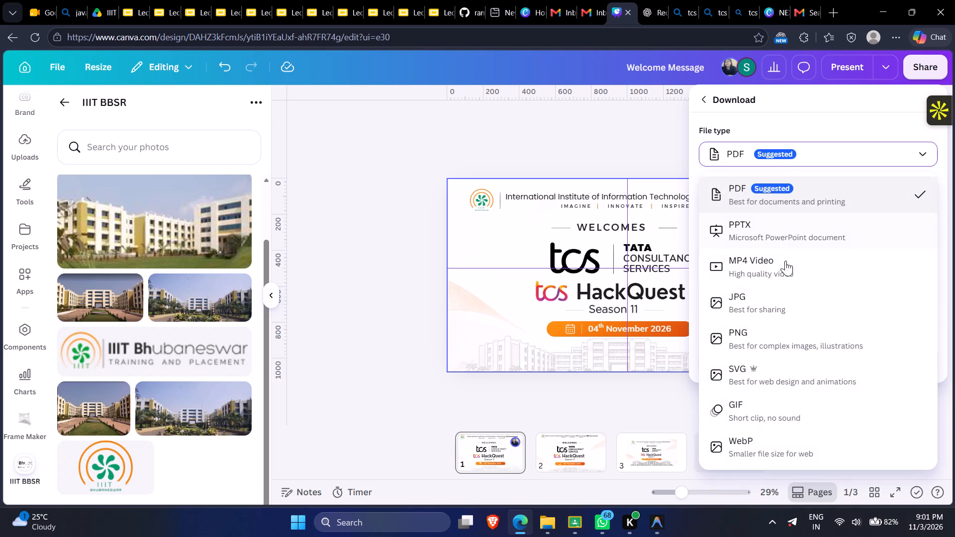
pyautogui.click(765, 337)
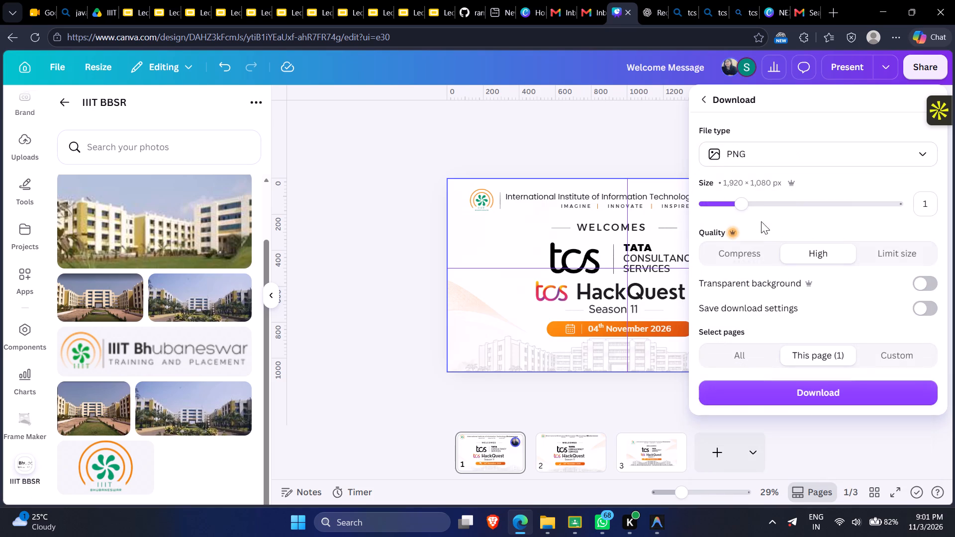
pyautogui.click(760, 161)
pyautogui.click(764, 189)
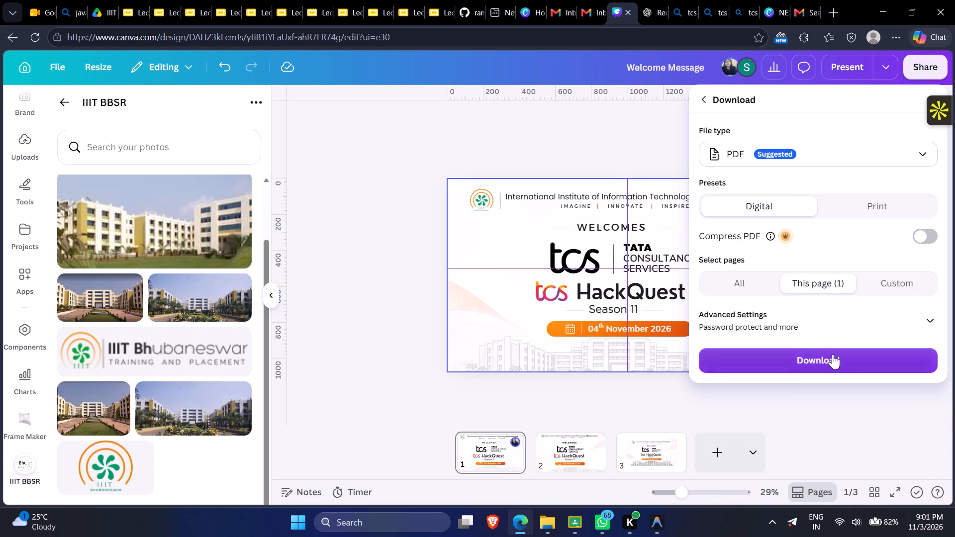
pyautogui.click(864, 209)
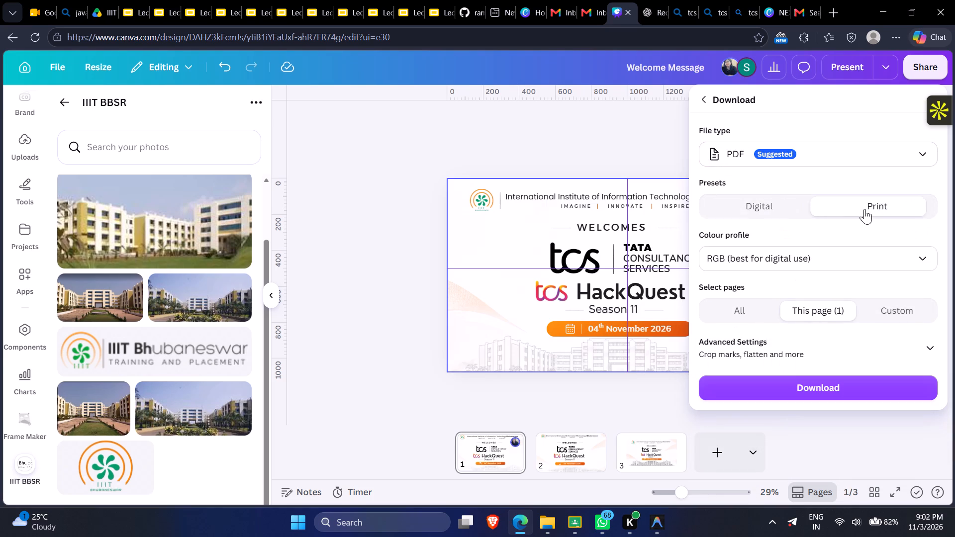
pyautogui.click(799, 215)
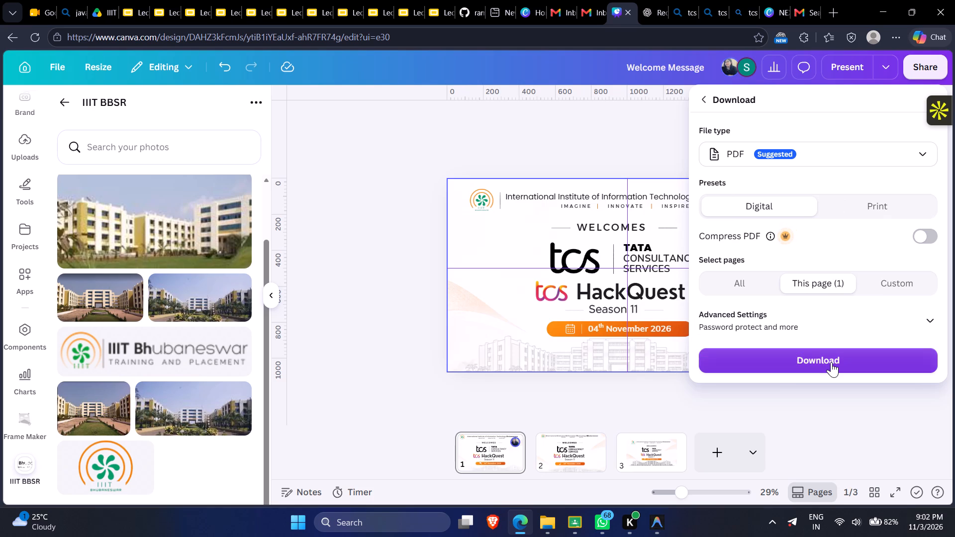
# Download page 1 as a PDF with the Digital preset and open the newly downloaded file.
pyautogui.click(831, 362)
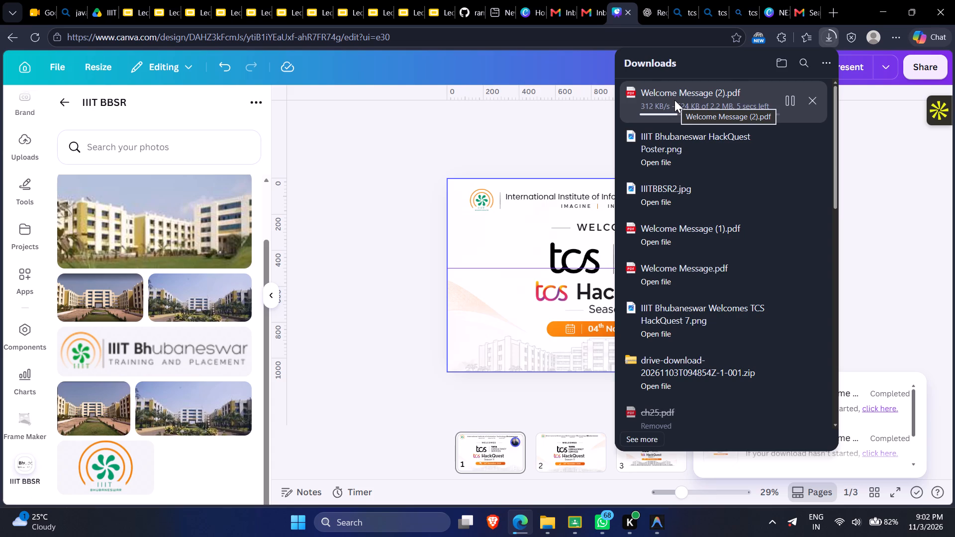
pyautogui.click(639, 109)
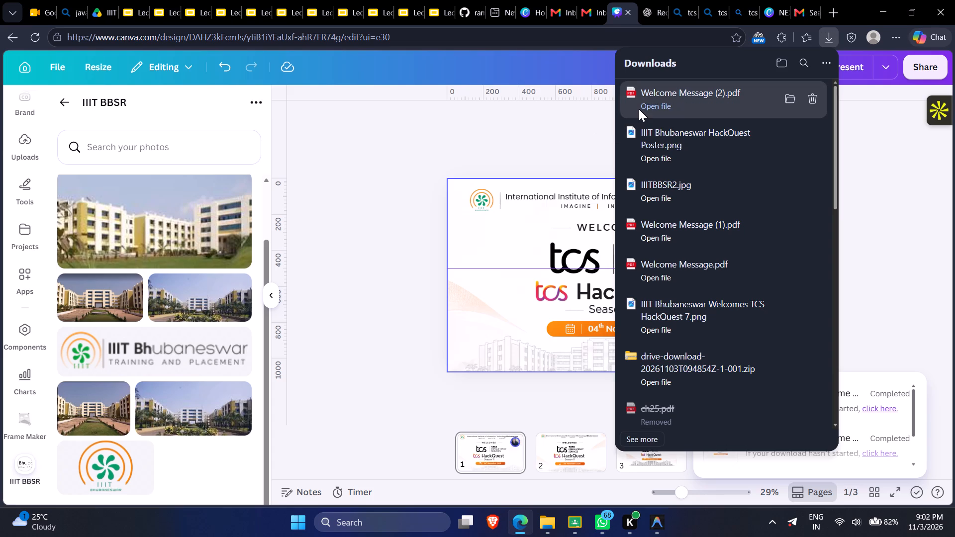
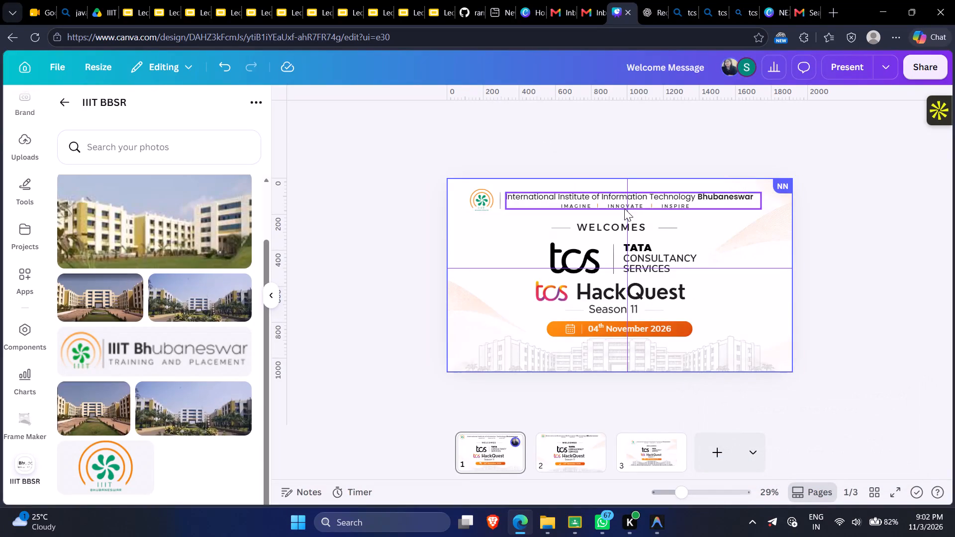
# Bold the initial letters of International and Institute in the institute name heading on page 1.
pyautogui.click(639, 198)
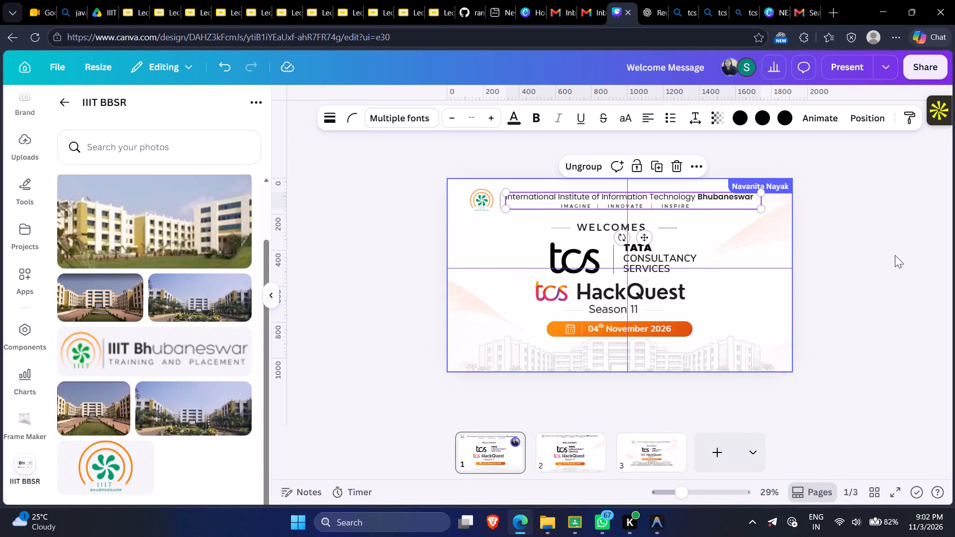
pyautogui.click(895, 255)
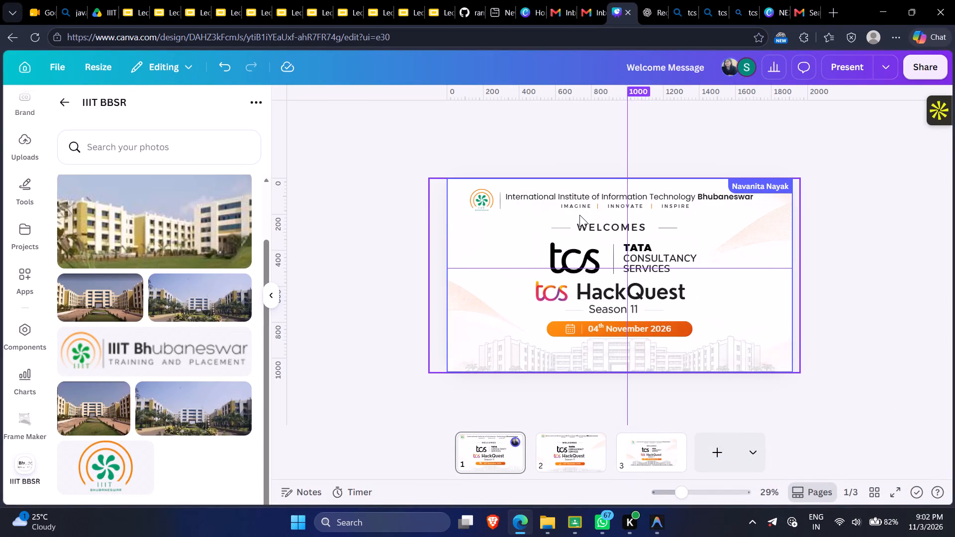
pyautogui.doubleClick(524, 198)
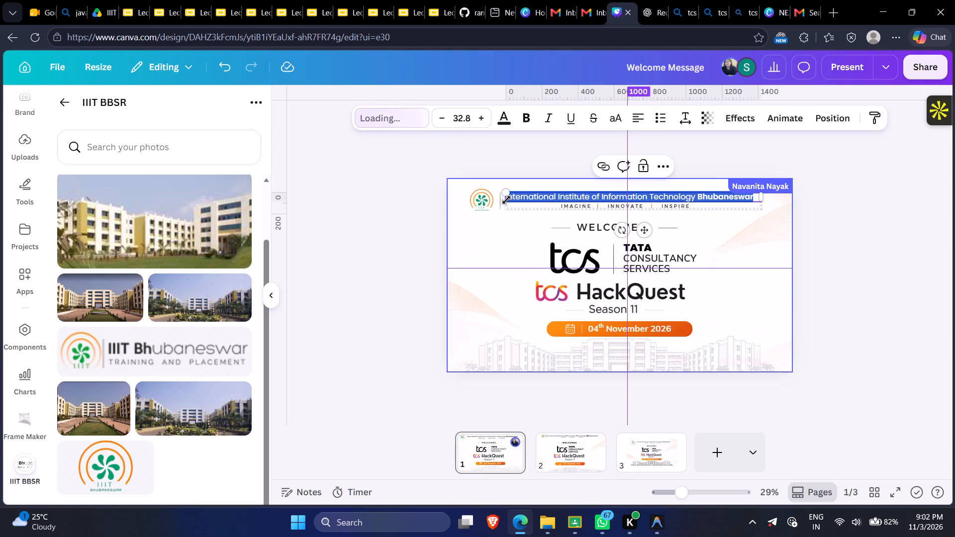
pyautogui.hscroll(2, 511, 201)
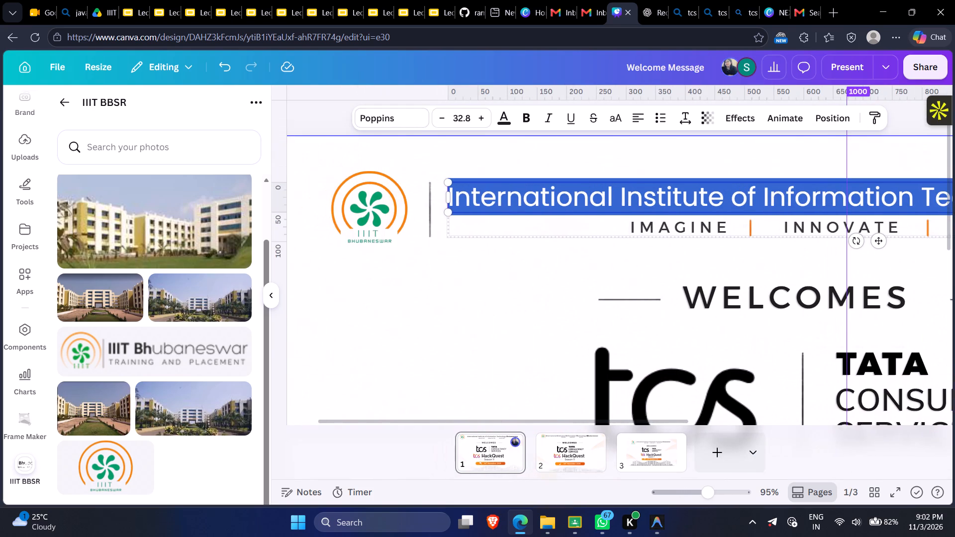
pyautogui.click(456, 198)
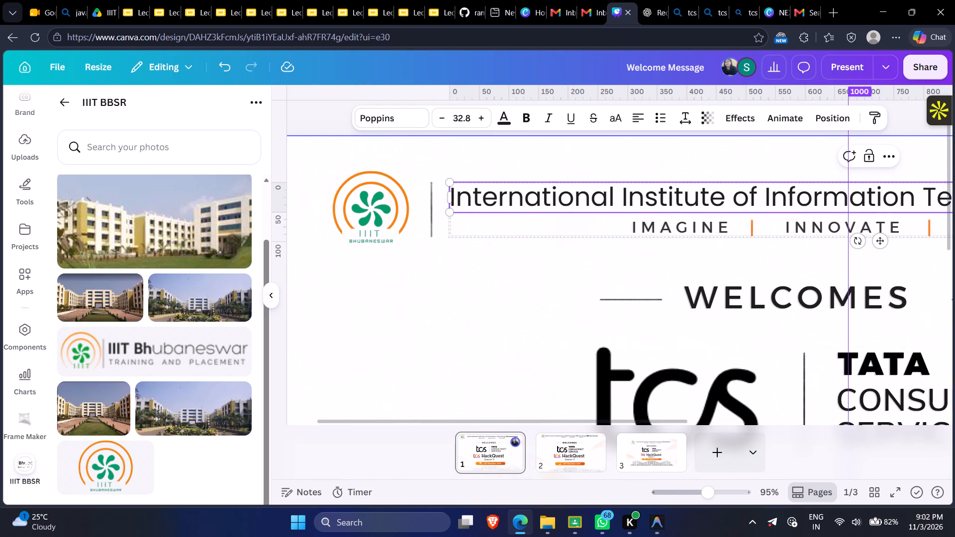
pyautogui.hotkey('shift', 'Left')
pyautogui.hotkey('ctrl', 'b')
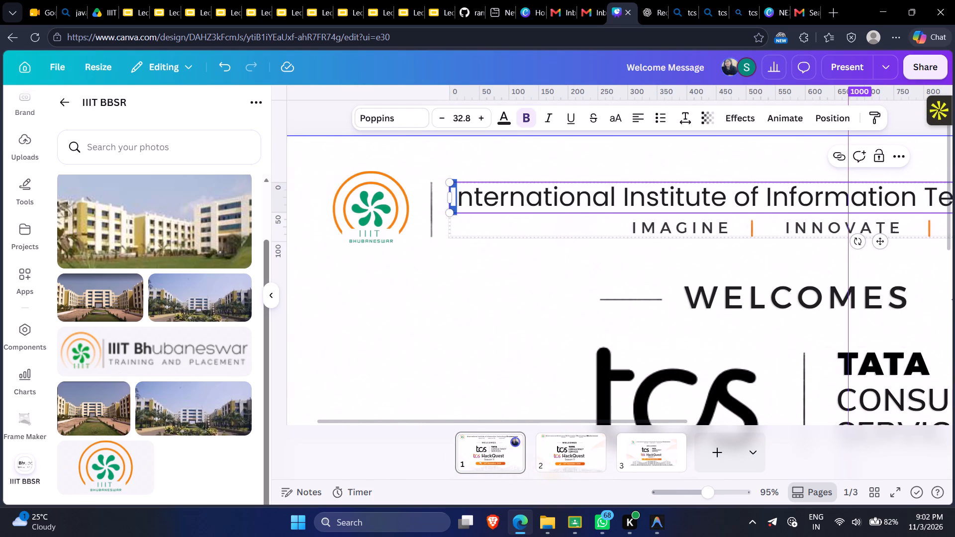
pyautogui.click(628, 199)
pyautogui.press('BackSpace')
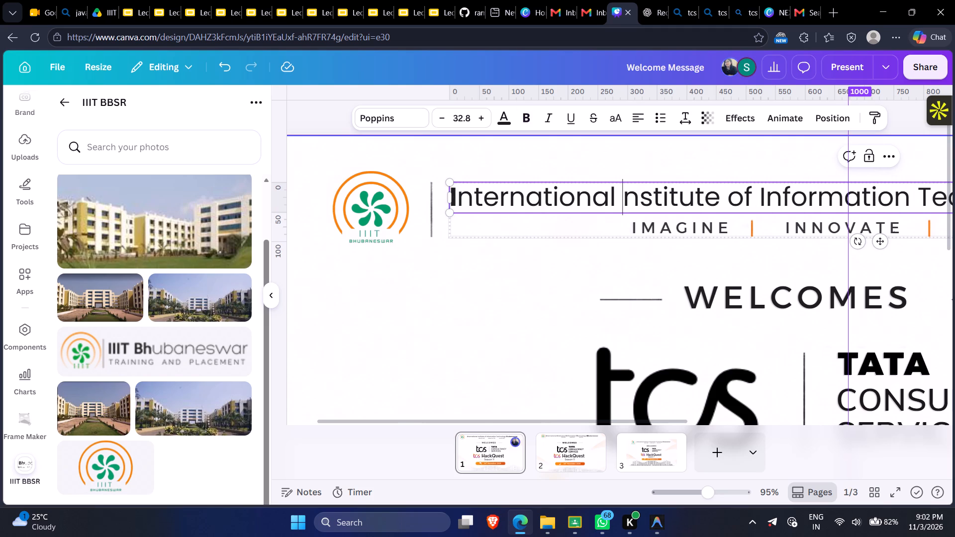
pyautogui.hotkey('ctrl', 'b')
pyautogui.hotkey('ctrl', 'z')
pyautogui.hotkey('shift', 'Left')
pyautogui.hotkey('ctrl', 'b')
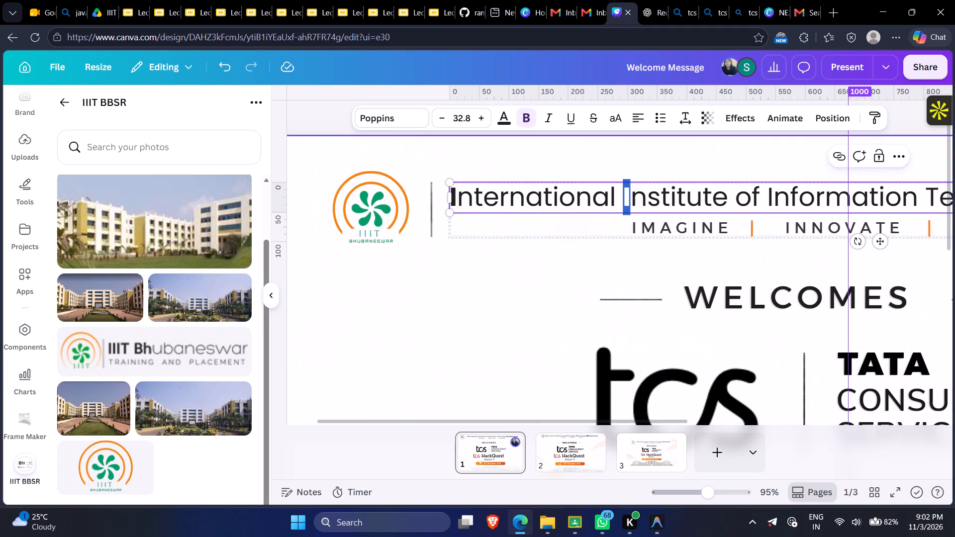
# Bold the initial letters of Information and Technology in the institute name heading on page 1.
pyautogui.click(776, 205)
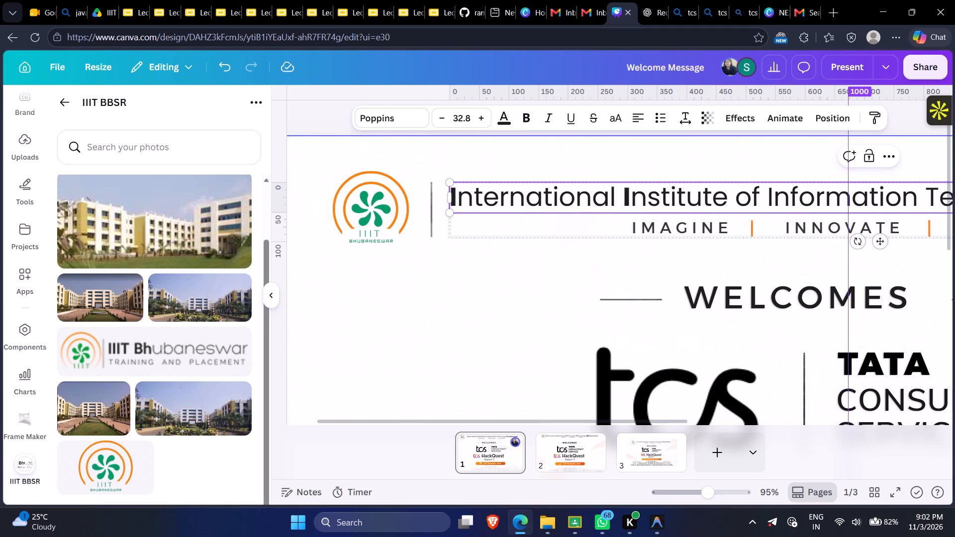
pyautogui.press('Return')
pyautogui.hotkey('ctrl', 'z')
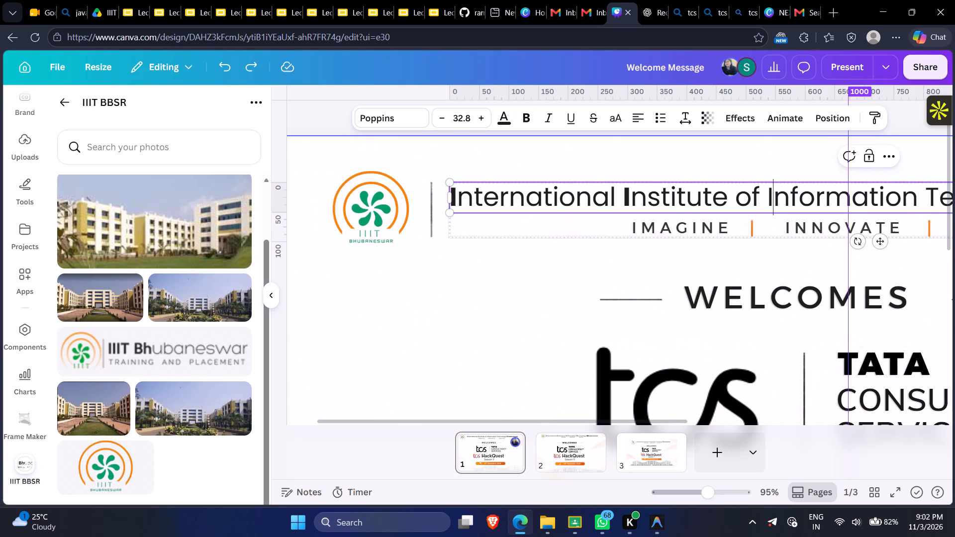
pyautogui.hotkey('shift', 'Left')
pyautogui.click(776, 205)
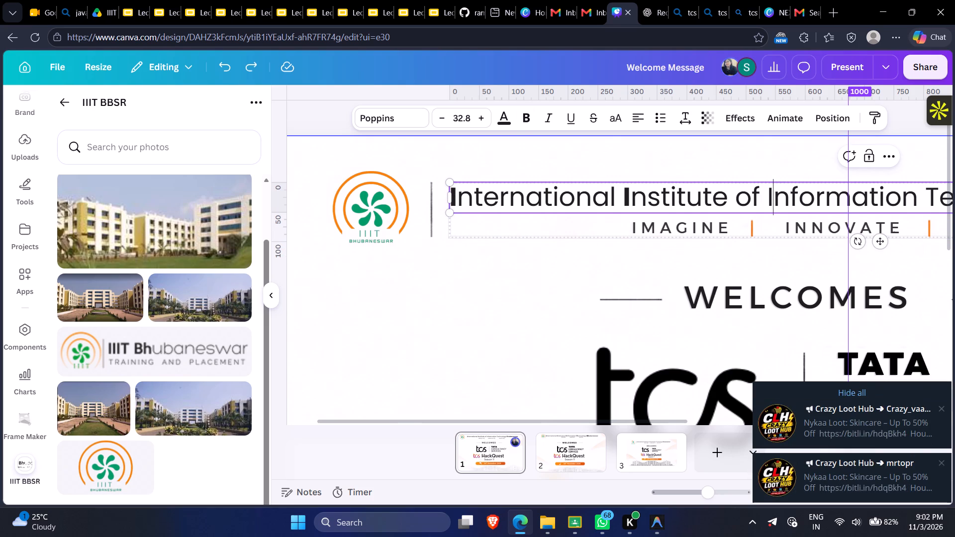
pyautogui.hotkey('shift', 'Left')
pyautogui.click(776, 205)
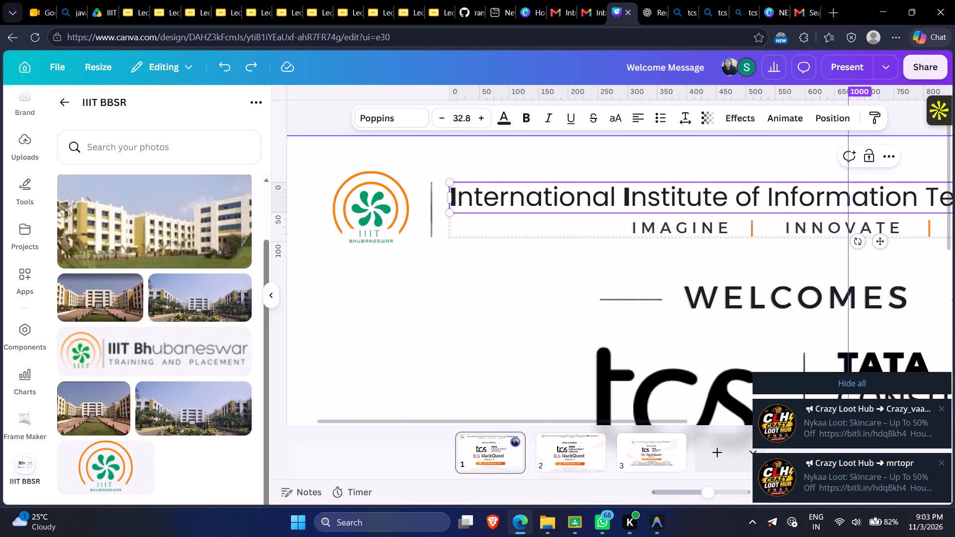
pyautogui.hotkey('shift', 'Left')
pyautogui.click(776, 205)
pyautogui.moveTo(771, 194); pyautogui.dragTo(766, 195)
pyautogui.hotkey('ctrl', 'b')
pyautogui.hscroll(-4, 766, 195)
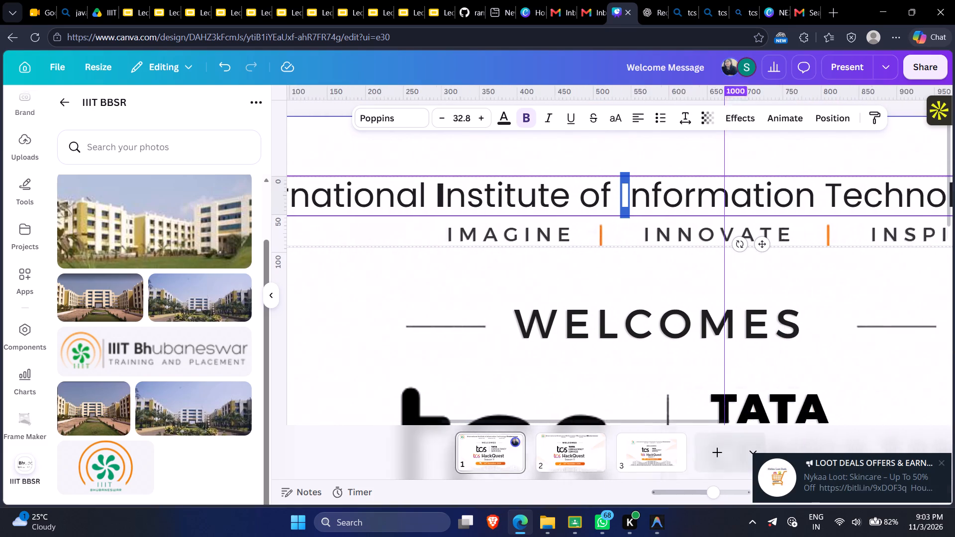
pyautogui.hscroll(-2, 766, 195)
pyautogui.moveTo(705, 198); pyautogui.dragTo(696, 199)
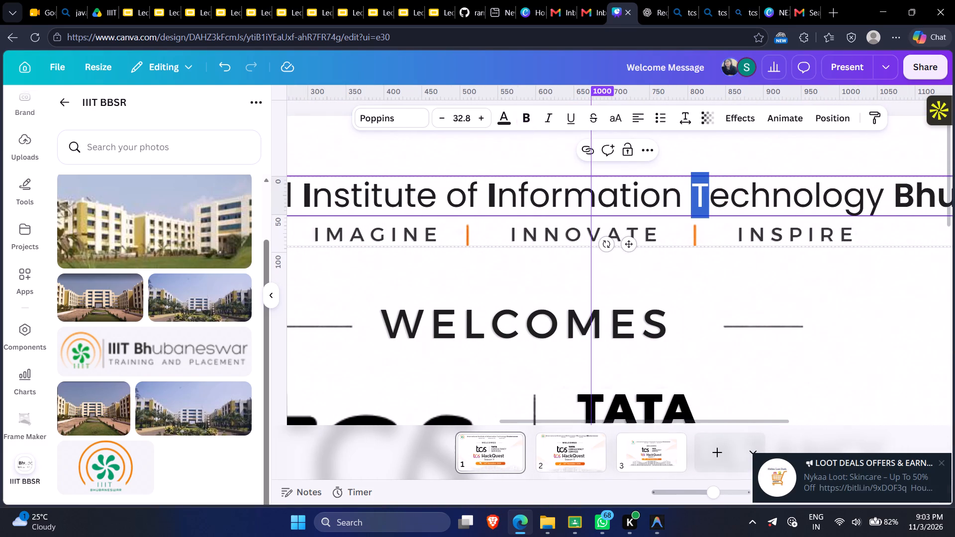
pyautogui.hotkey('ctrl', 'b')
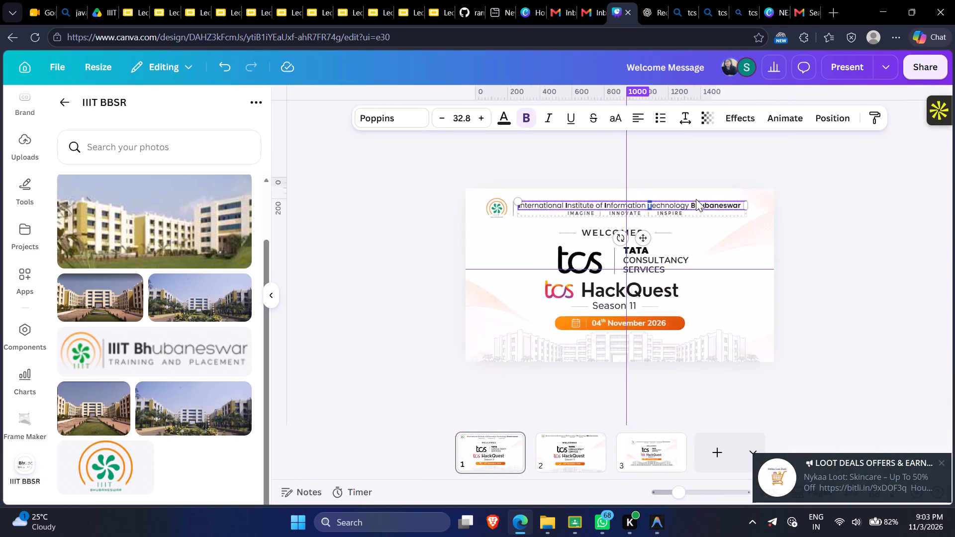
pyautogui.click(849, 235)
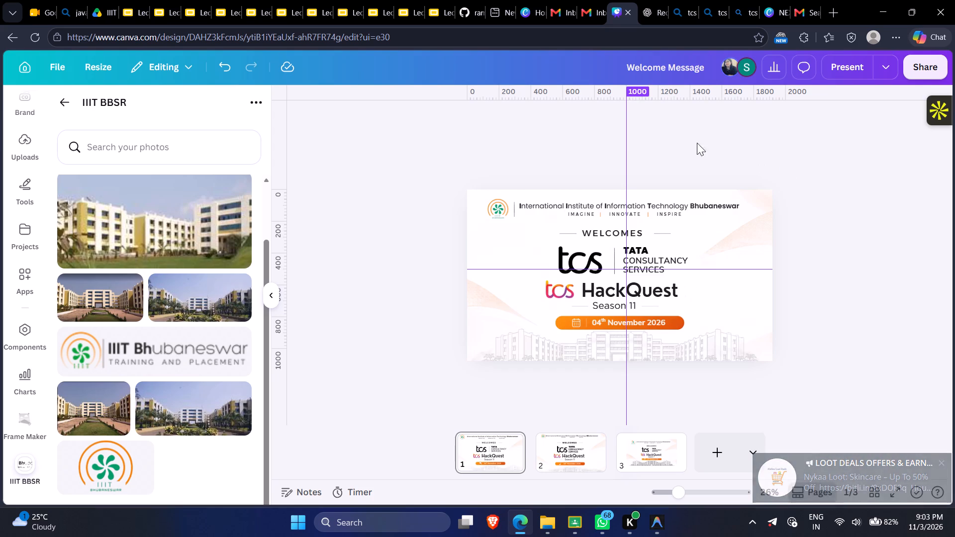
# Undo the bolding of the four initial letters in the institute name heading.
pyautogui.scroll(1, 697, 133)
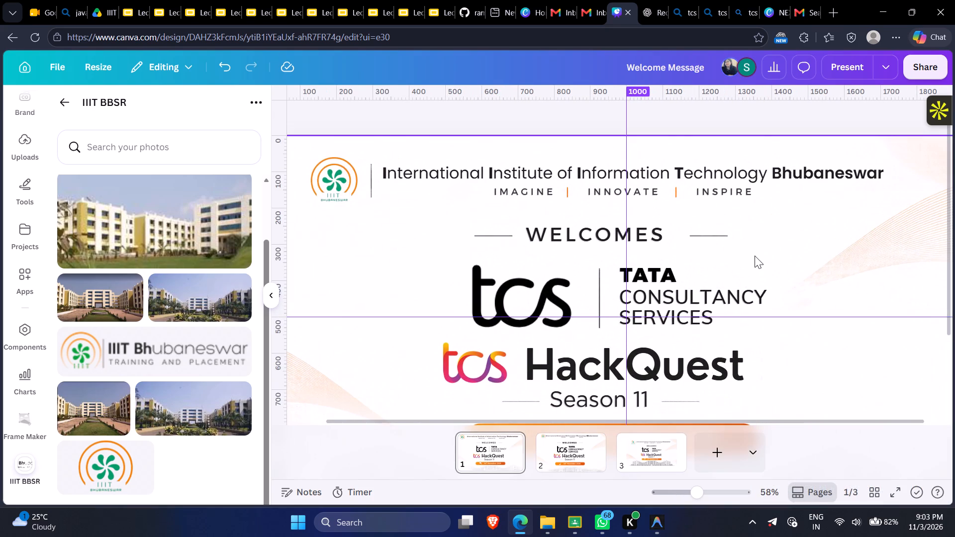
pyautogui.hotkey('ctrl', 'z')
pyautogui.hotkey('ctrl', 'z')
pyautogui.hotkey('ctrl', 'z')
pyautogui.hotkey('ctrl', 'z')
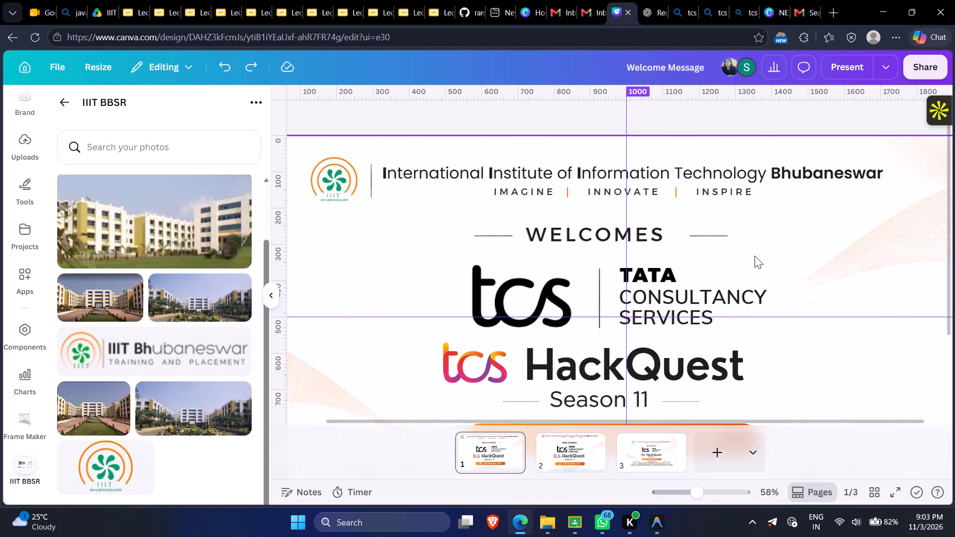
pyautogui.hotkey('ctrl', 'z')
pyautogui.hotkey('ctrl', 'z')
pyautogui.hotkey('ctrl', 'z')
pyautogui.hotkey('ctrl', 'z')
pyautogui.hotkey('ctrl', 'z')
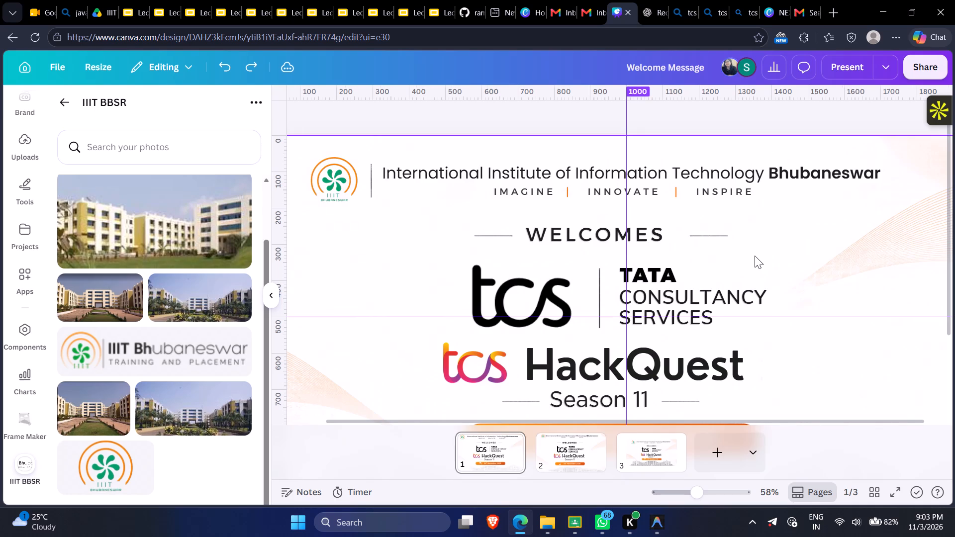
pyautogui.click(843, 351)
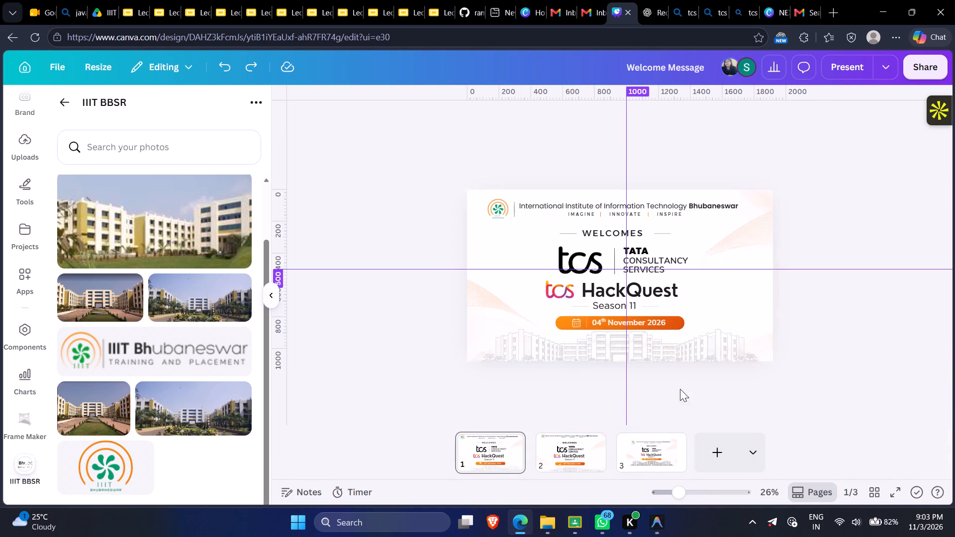
# Delete pages 3 and 2 from the design, keeping only page 1.
pyautogui.click(584, 449)
pyautogui.click(657, 457)
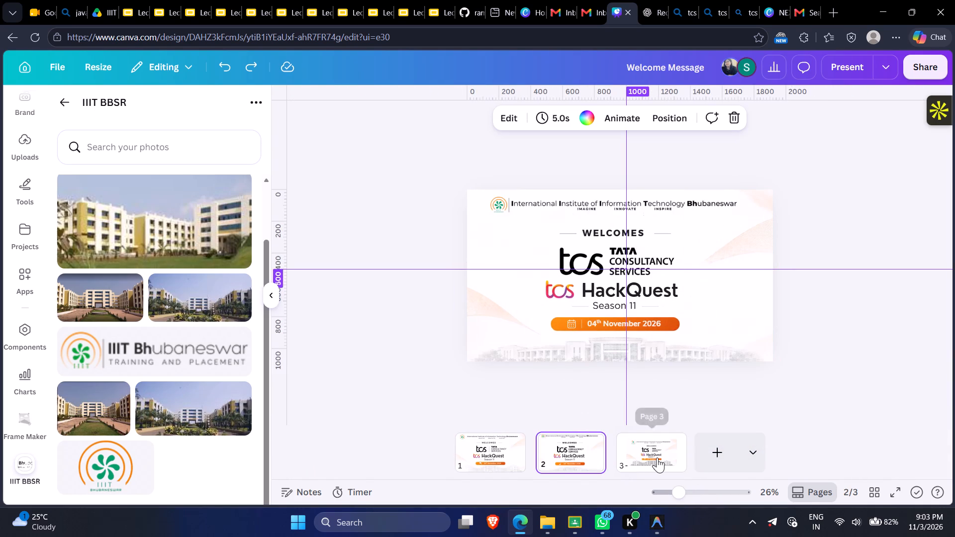
pyautogui.press('BackSpace')
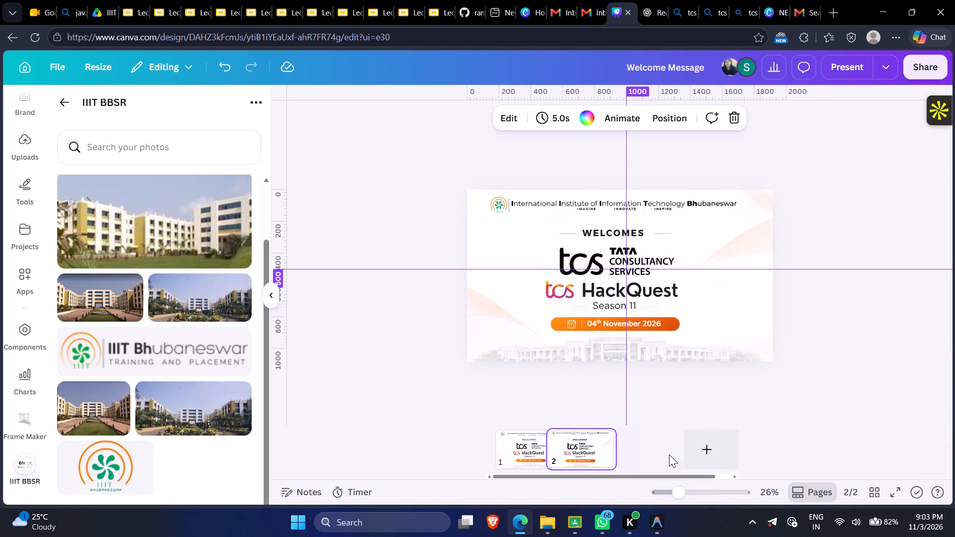
pyautogui.click(611, 460)
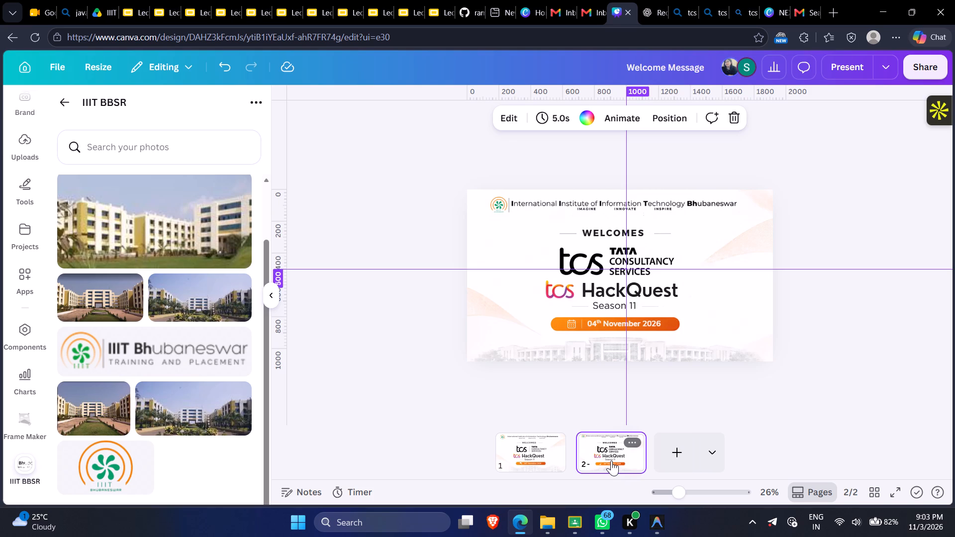
pyautogui.press('BackSpace')
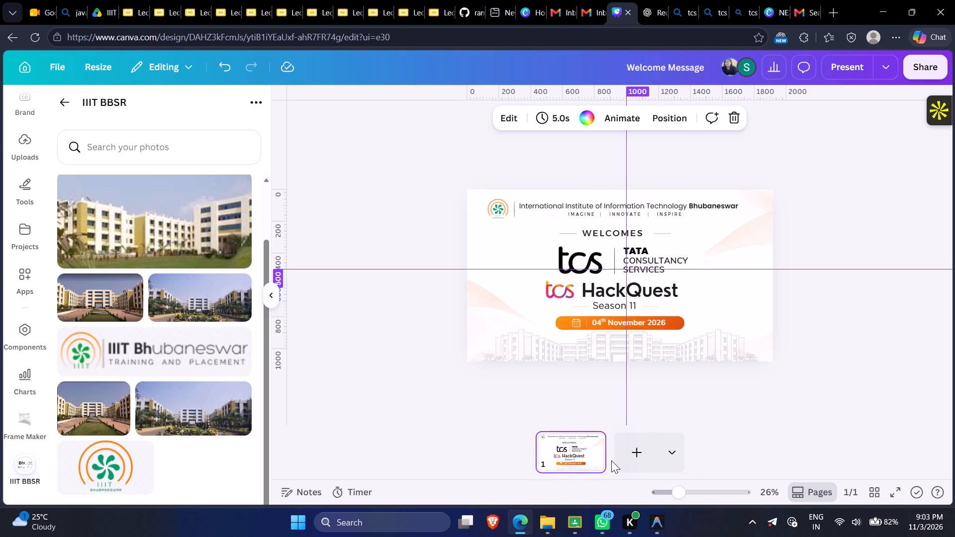
pyautogui.click(748, 457)
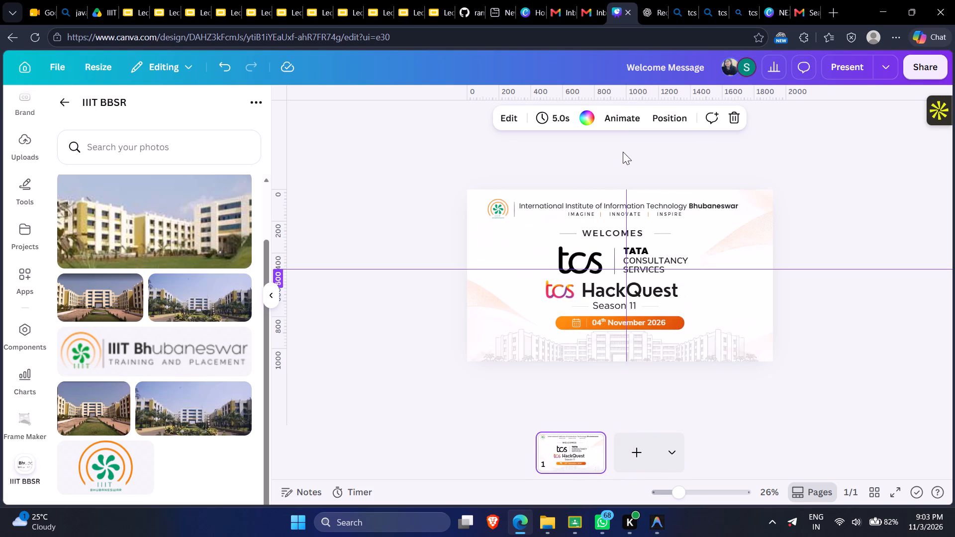
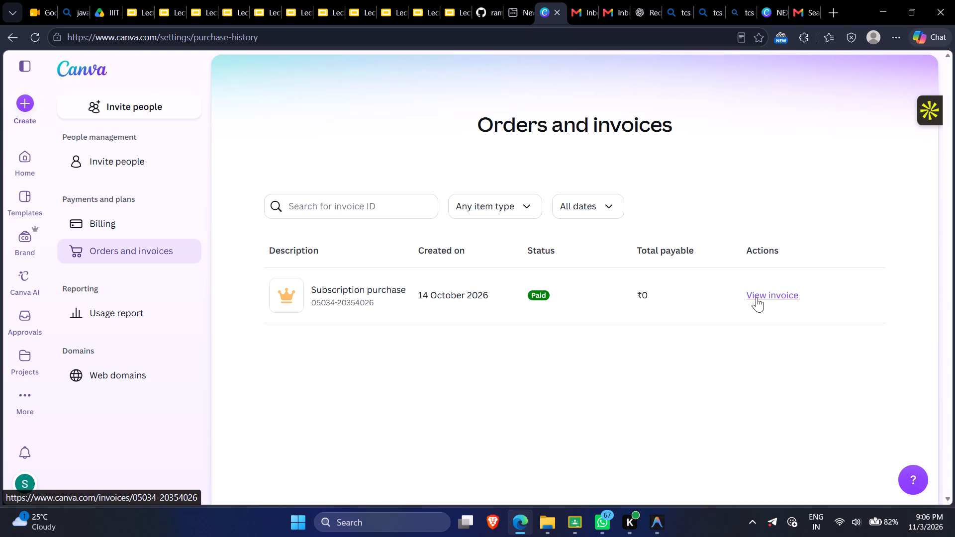
pyautogui.click(772, 297)
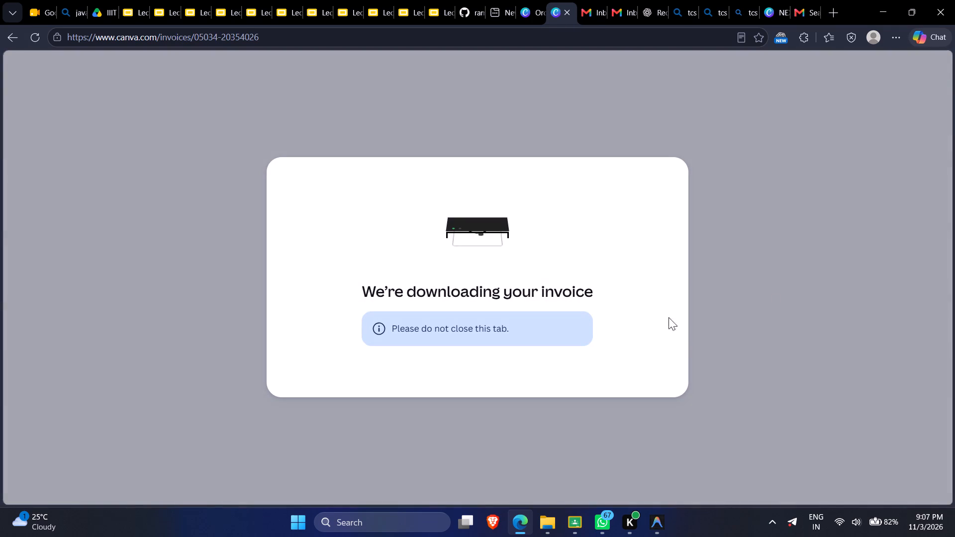
# Go back to the Canva settings, open the Usage report and look over its design, member and template figures.
pyautogui.click(520, 2)
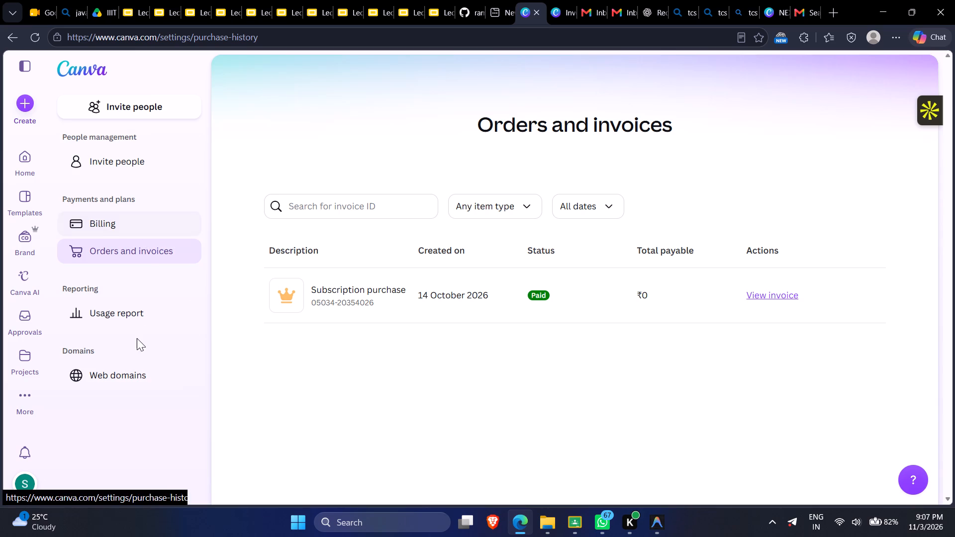
pyautogui.click(122, 308)
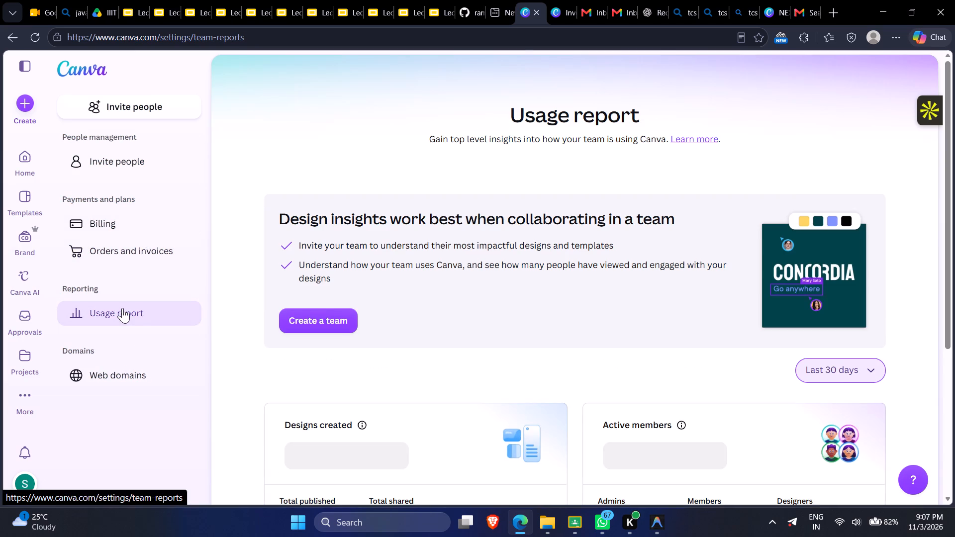
pyautogui.scroll(-4, 450, 322)
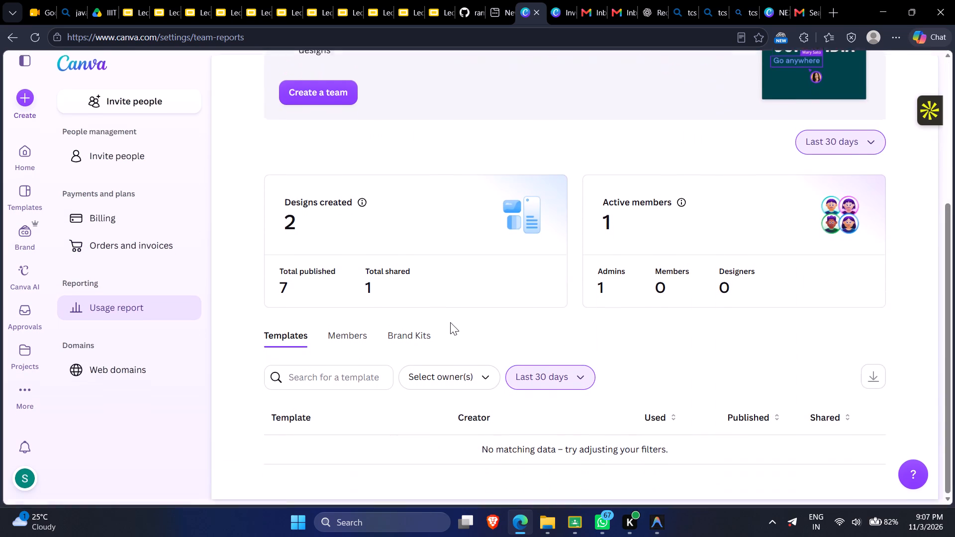
pyautogui.scroll(-1, 450, 322)
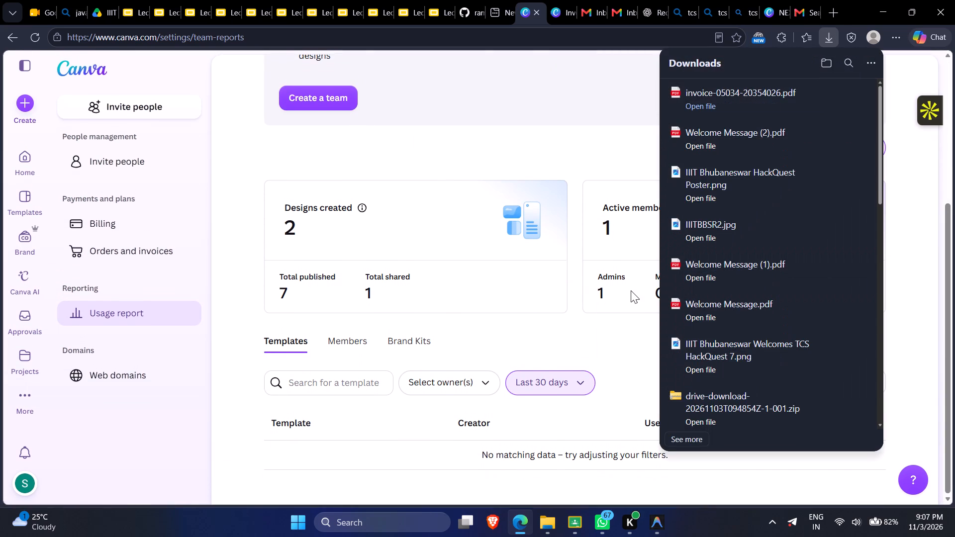
# Open the downloaded invoice PDF and read through its subscription, discount and charge details.
pyautogui.moveTo(712, 99); pyautogui.dragTo(712, 104)
pyautogui.click(712, 104)
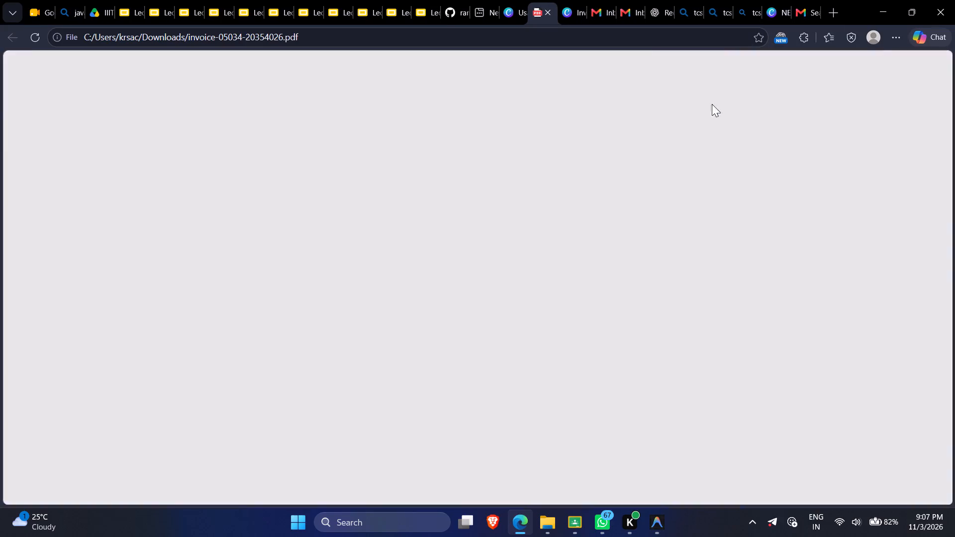
pyautogui.scroll(-3, 607, 270)
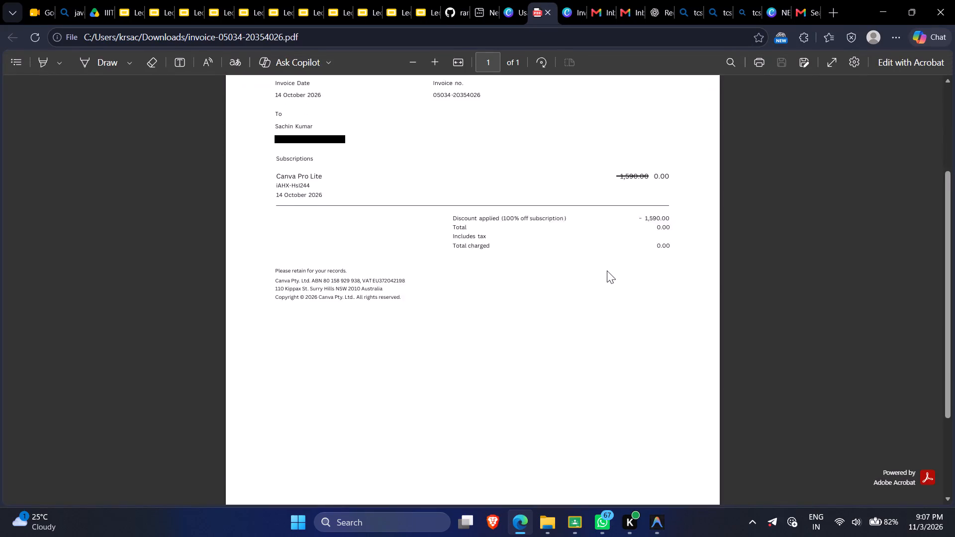
pyautogui.scroll(3, 607, 270)
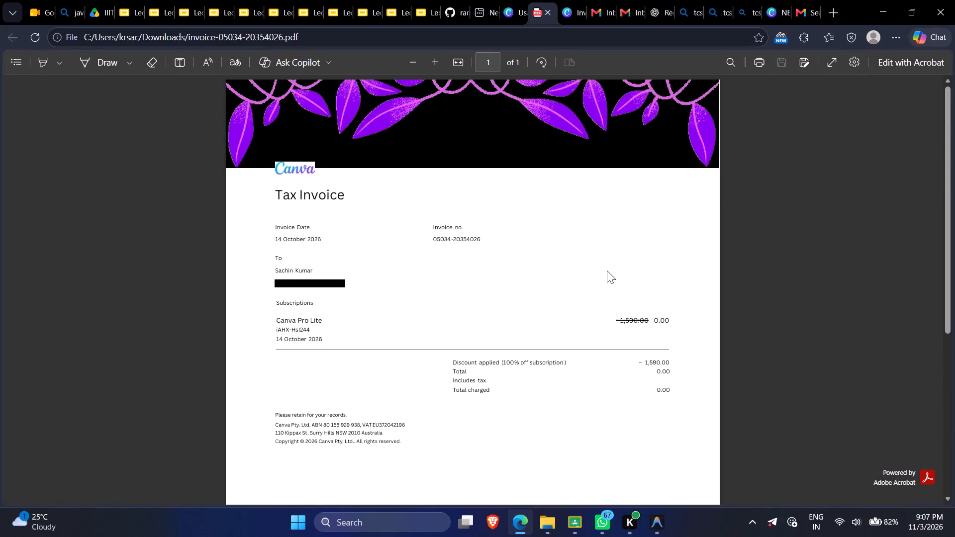
pyautogui.scroll(-2, 642, 343)
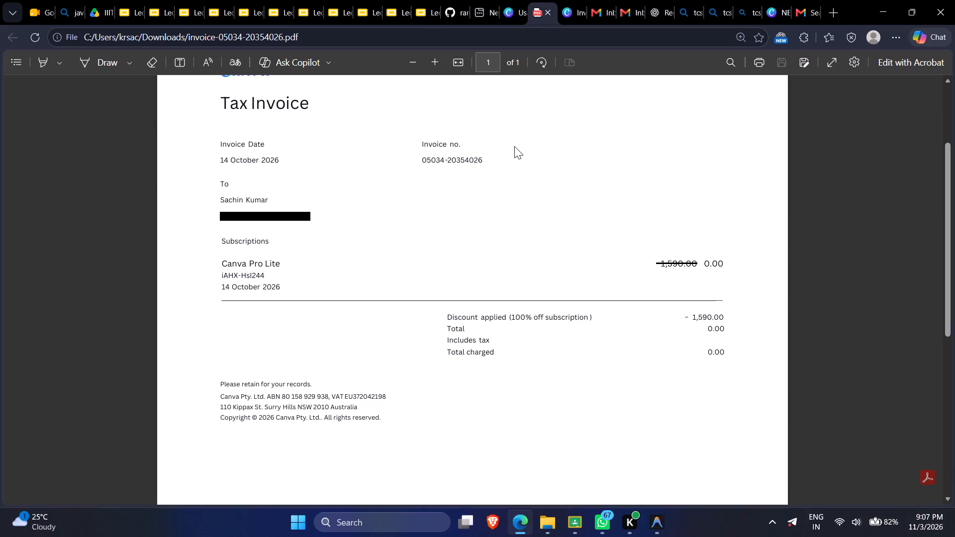
pyautogui.scroll(1, 514, 146)
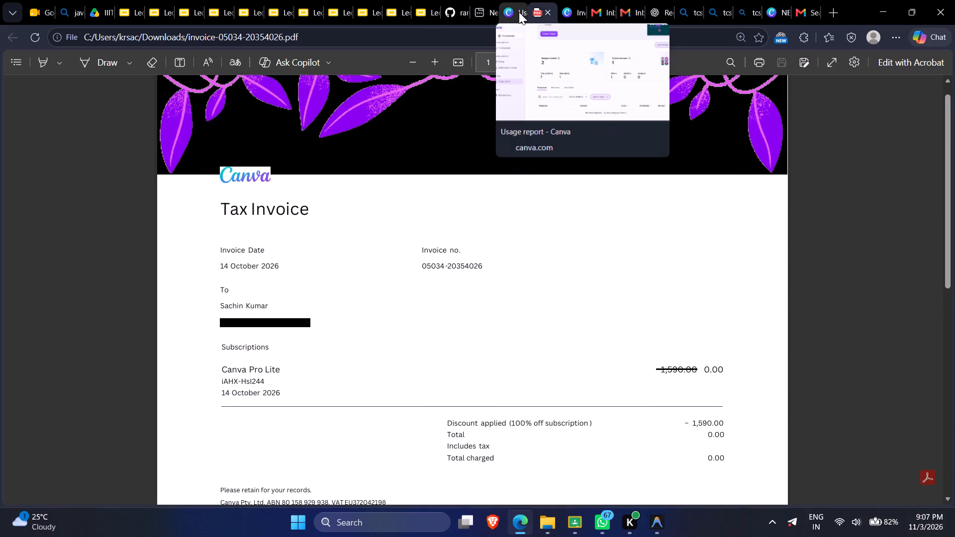
# Return to the Canva Usage report and examine the activity data listed under Members.
pyautogui.click(519, 12)
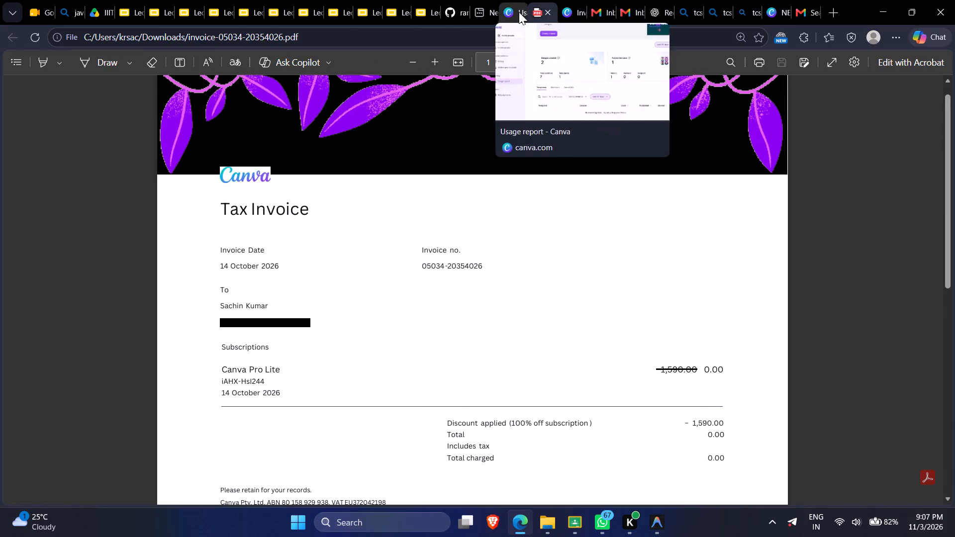
pyautogui.scroll(-1, 510, 256)
pyautogui.click(342, 343)
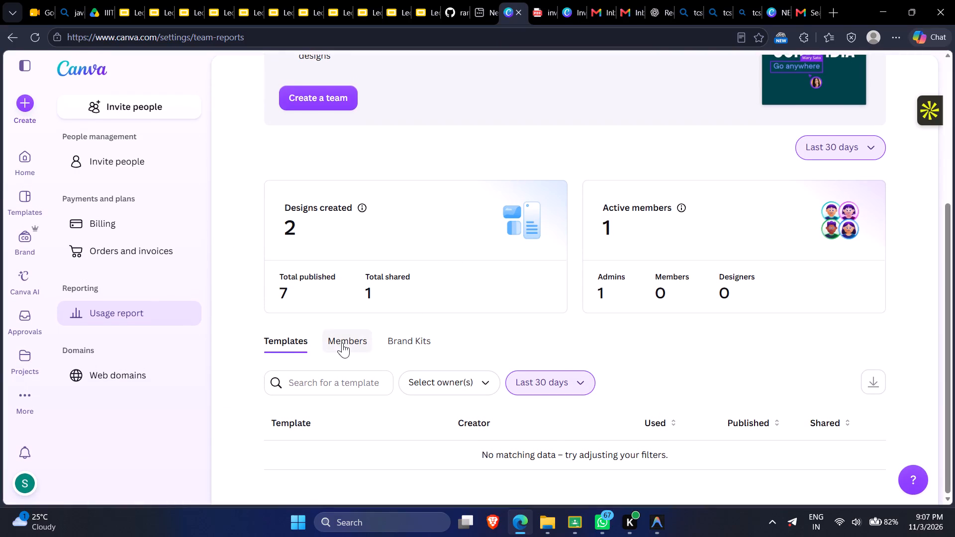
pyautogui.scroll(-1, 342, 343)
pyautogui.scroll(-2, 457, 350)
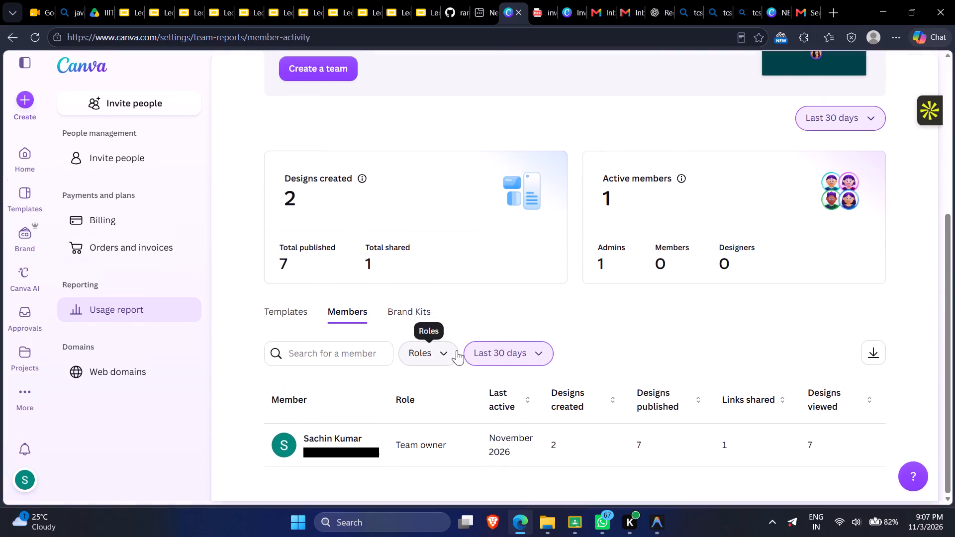
pyautogui.scroll(-2, 747, 377)
pyautogui.scroll(3, 747, 377)
pyautogui.scroll(-6, 747, 377)
pyautogui.scroll(1, 747, 377)
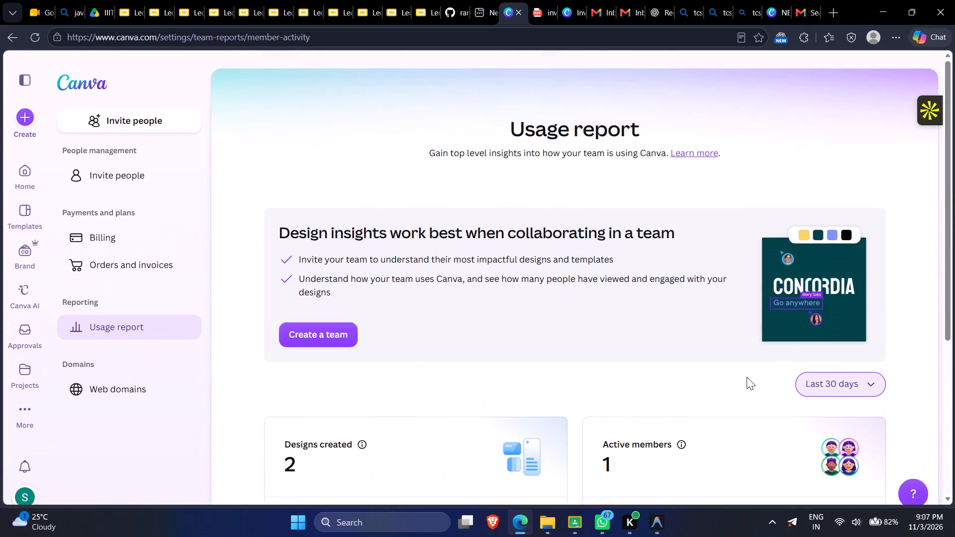
pyautogui.scroll(2, 747, 377)
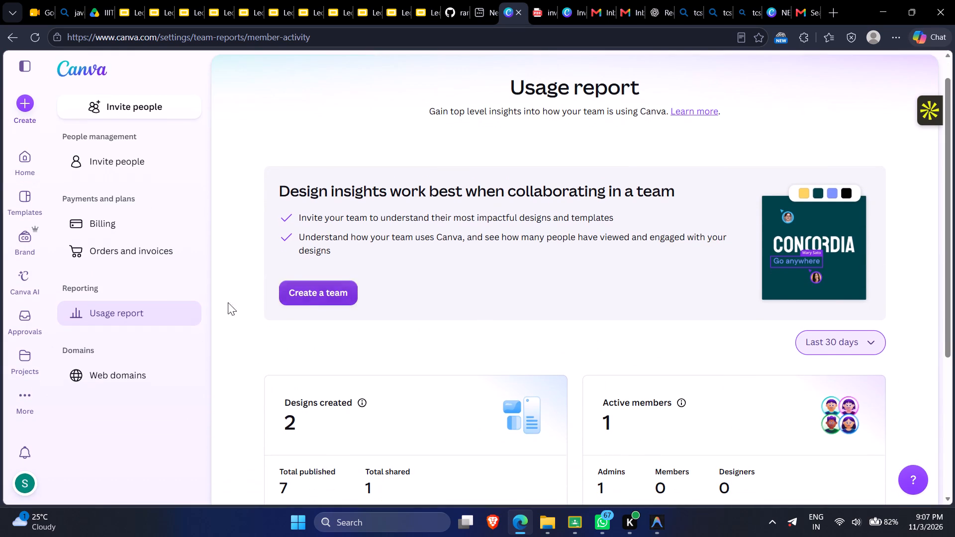
# Check the Web domains settings, return to the Usage report and review the designs created and active members summaries.
pyautogui.click(138, 384)
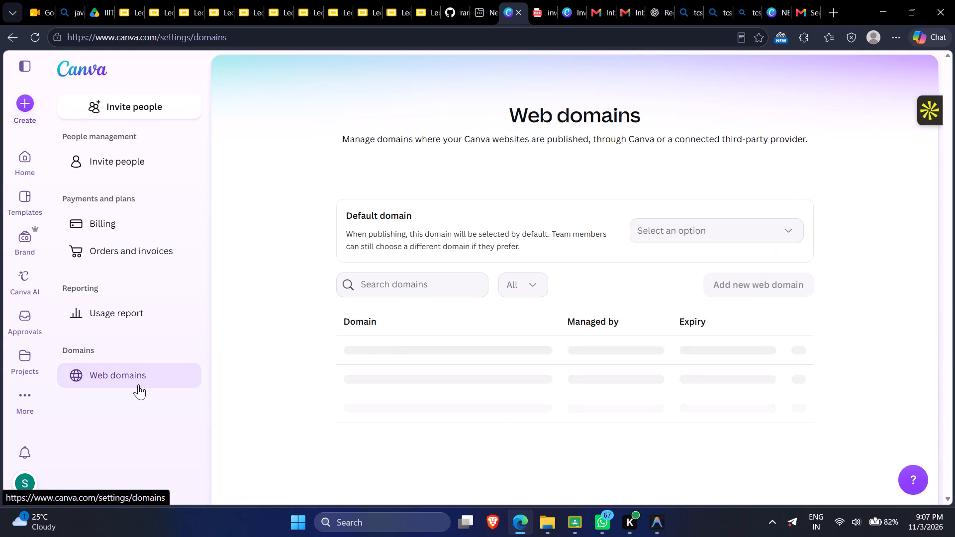
pyautogui.click(99, 317)
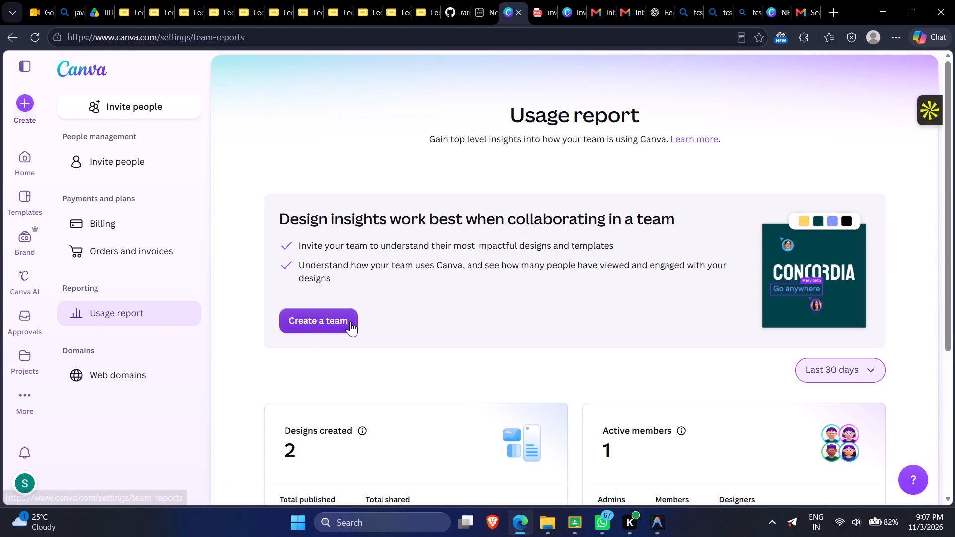
pyautogui.scroll(-3, 293, 330)
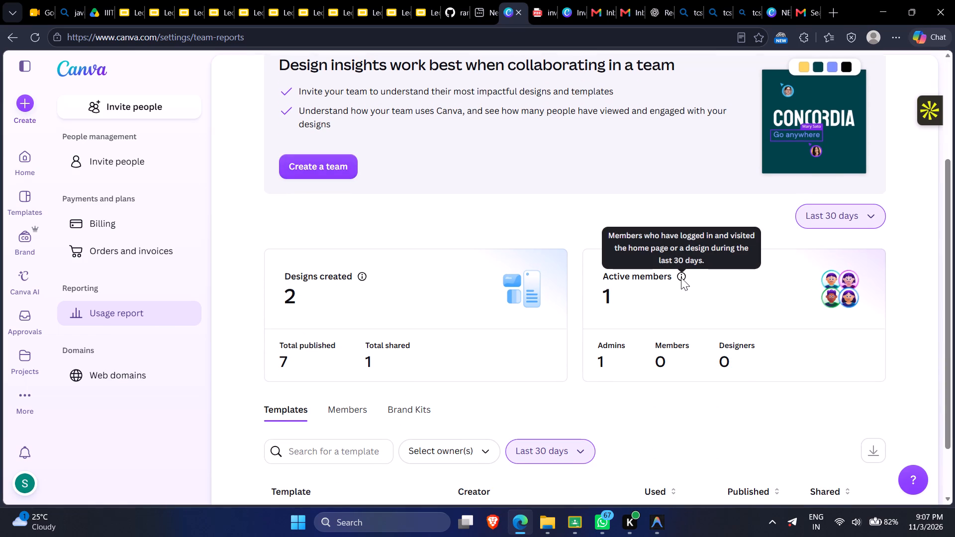
pyautogui.scroll(-4, 681, 277)
pyautogui.scroll(3, 681, 277)
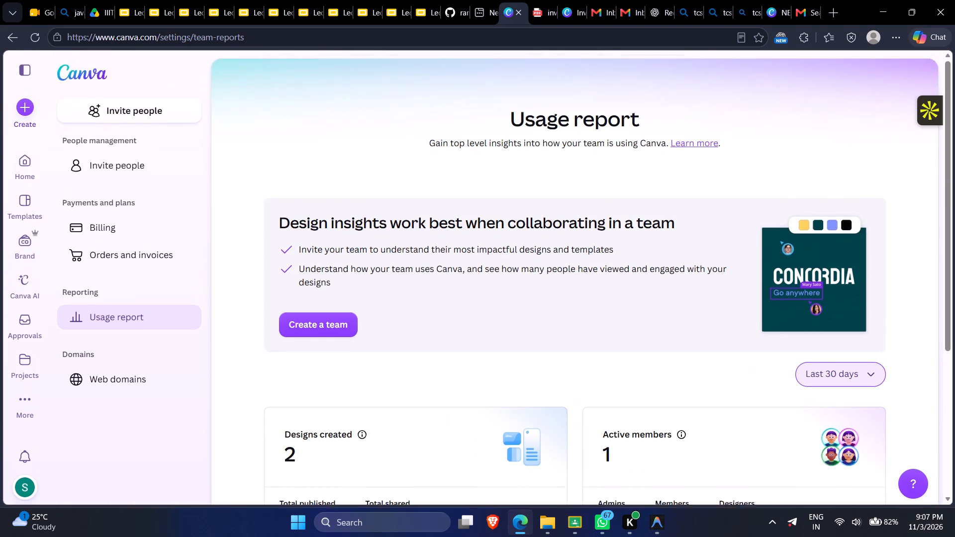
pyautogui.click(332, 324)
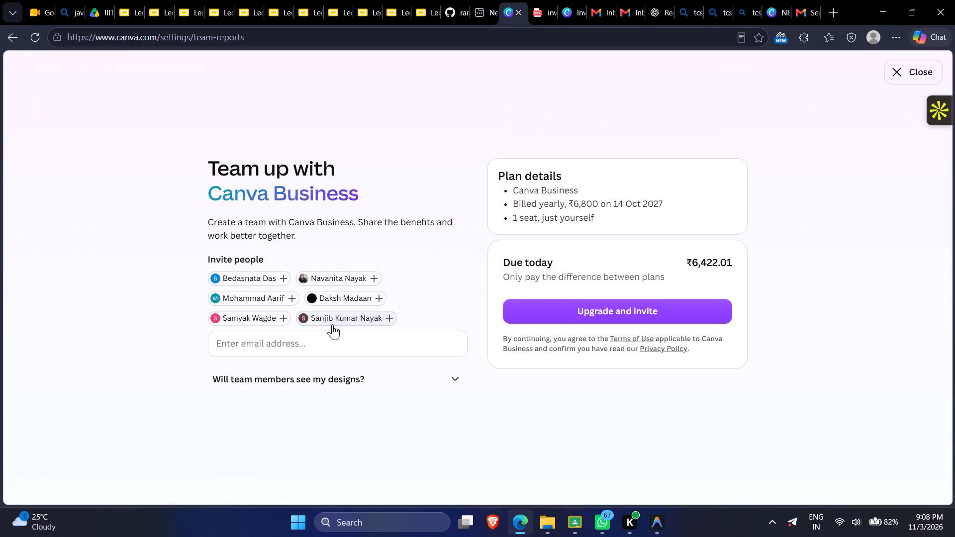
pyautogui.click(336, 353)
pyautogui.click(414, 378)
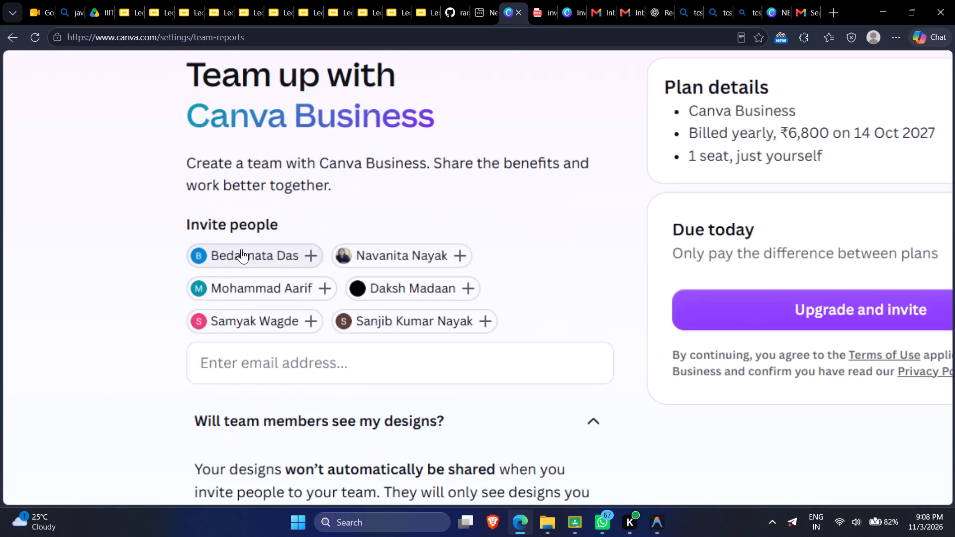
pyautogui.scroll(-1, 241, 249)
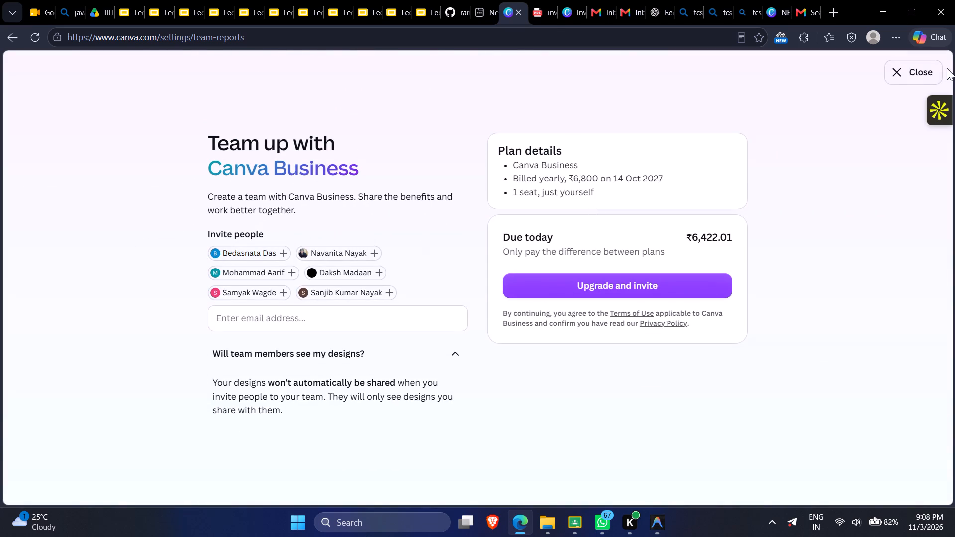